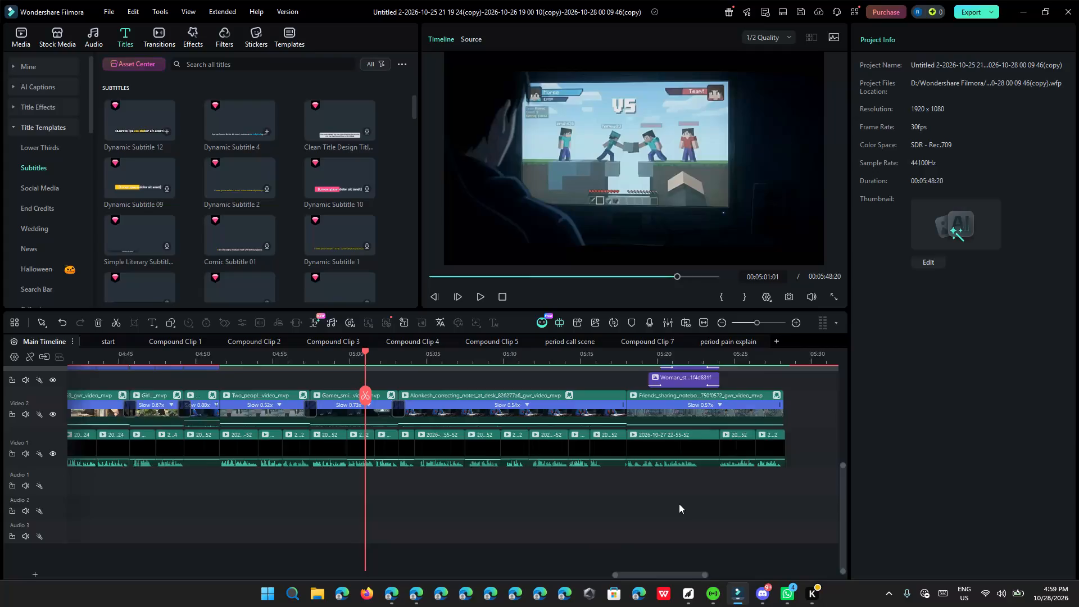
# Import the "Twilight Conversations on a Quiet Street" image into the project media.
pyautogui.scroll(-9, 679, 504)
pyautogui.scroll(2, 695, 472)
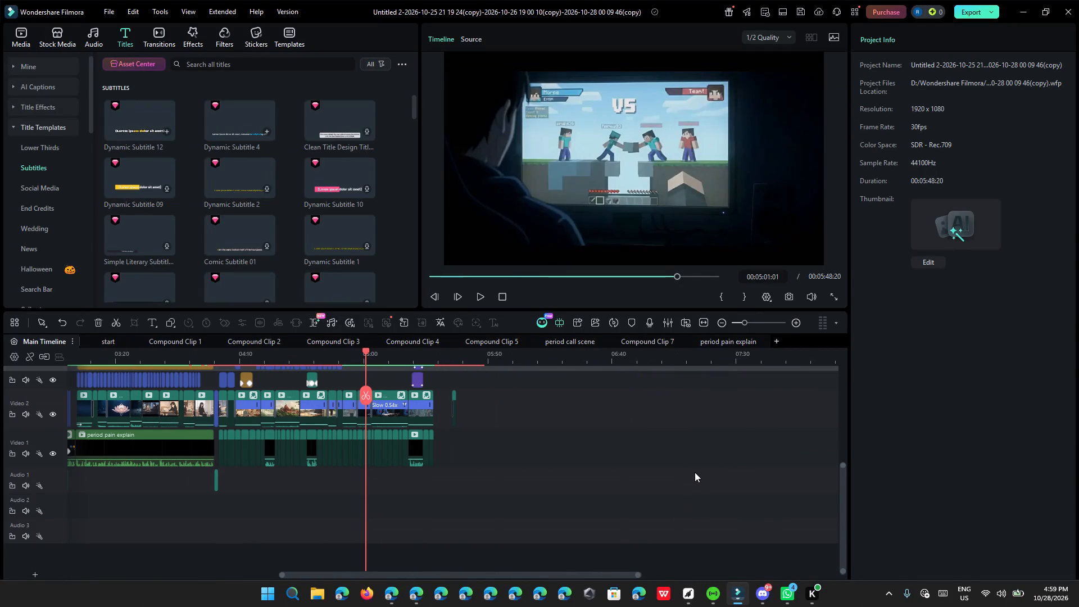
pyautogui.scroll(1, 695, 472)
pyautogui.keyDown('ctrl'); pyautogui.scroll(5, 536, 496); pyautogui.keyUp('ctrl')
pyautogui.keyDown('ctrl'); pyautogui.scroll(-4, 532, 498); pyautogui.keyUp('ctrl')
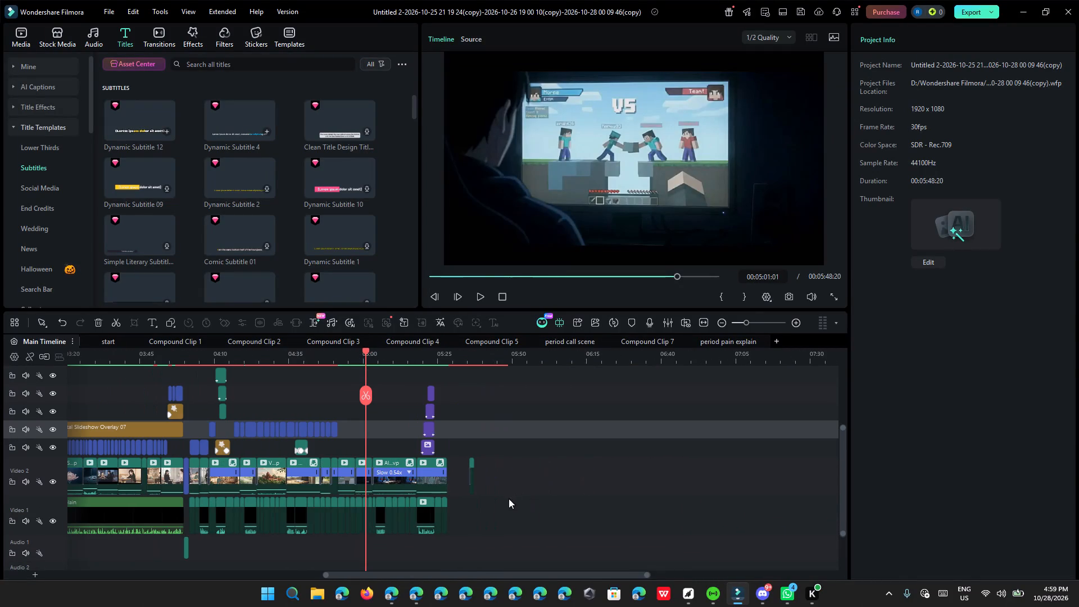
pyautogui.click(31, 37)
pyautogui.click(62, 34)
pyautogui.click(15, 40)
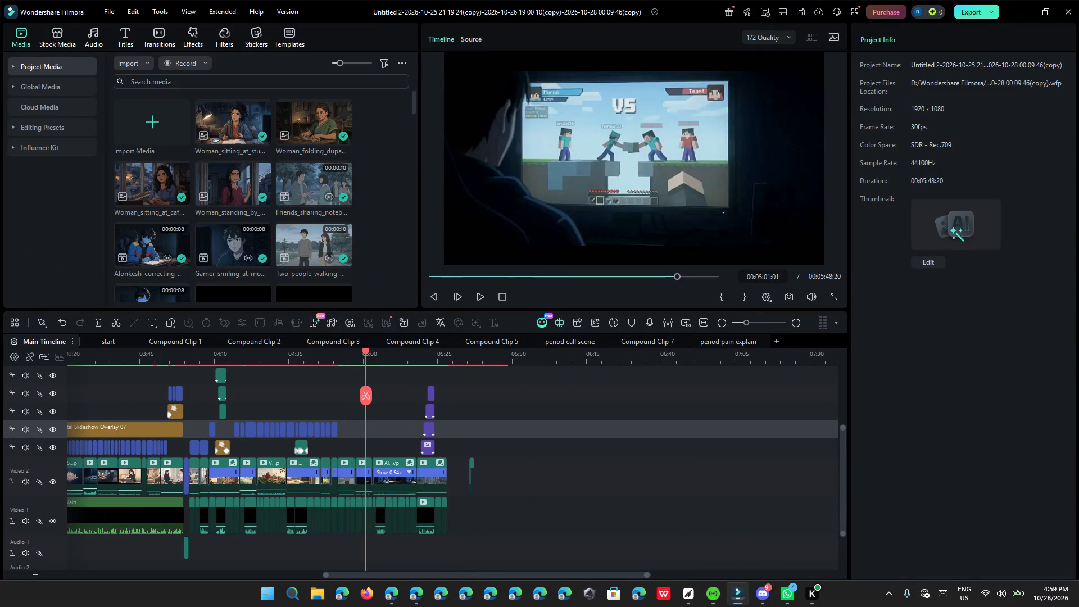
pyautogui.click(129, 111)
pyautogui.doubleClick(187, 143)
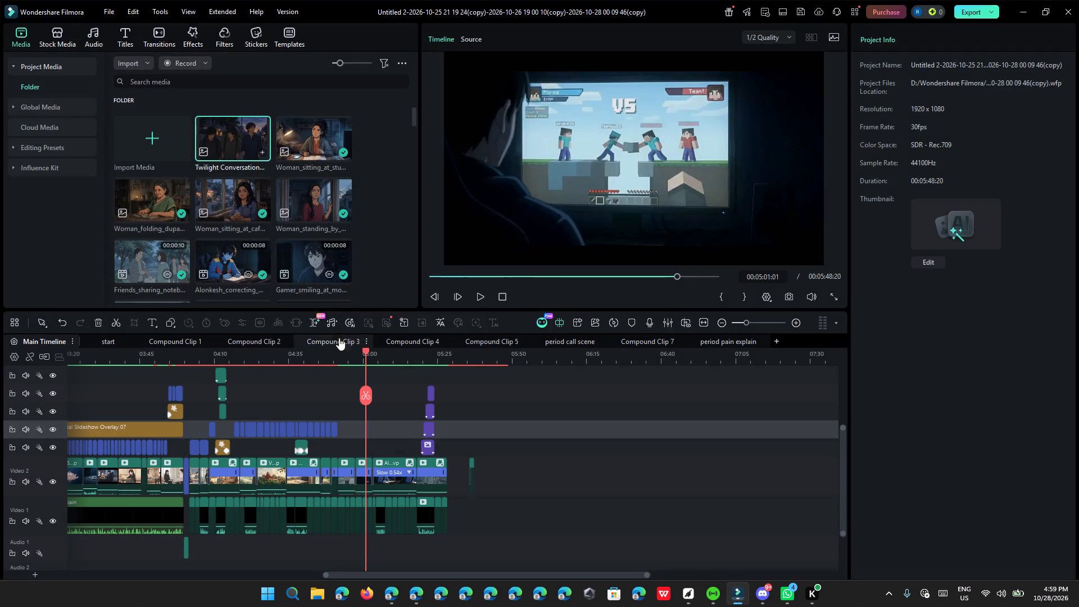
# Place the Twilight Conversations image on the title track directly after the "Waise ek baat clear kar doon" title.
pyautogui.click(335, 352)
pyautogui.keyDown('ctrl'); pyautogui.scroll(19, 480, 465); pyautogui.keyUp('ctrl')
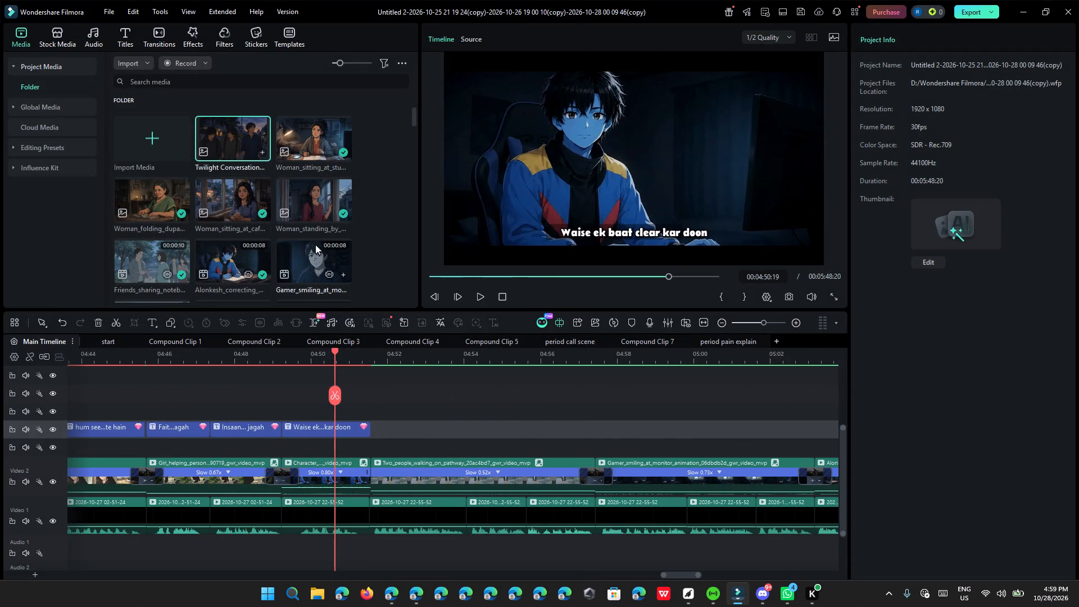
pyautogui.moveTo(226, 148); pyautogui.dragTo(378, 423)
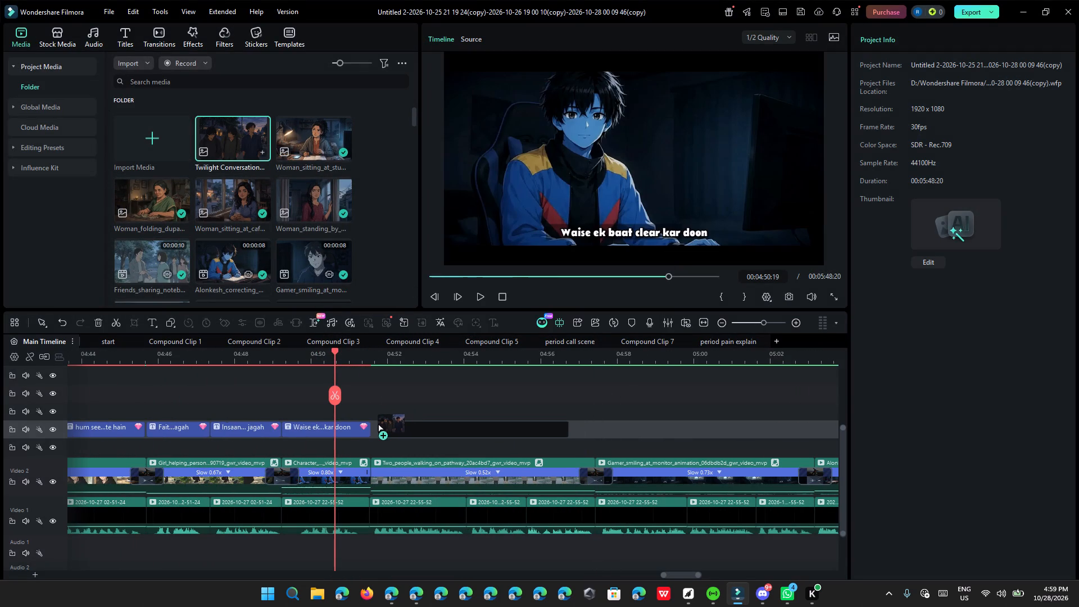
pyautogui.moveTo(378, 423); pyautogui.dragTo(373, 423)
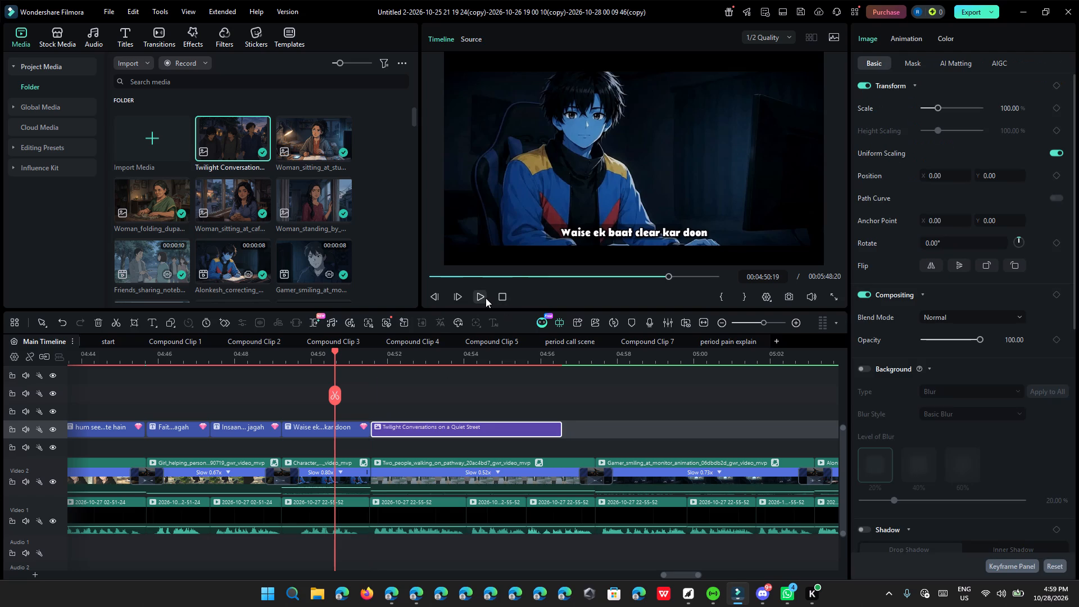
# Preview the section and trim the end of the Twilight Conversations clip to about 00:04:56:08.
pyautogui.click(486, 298)
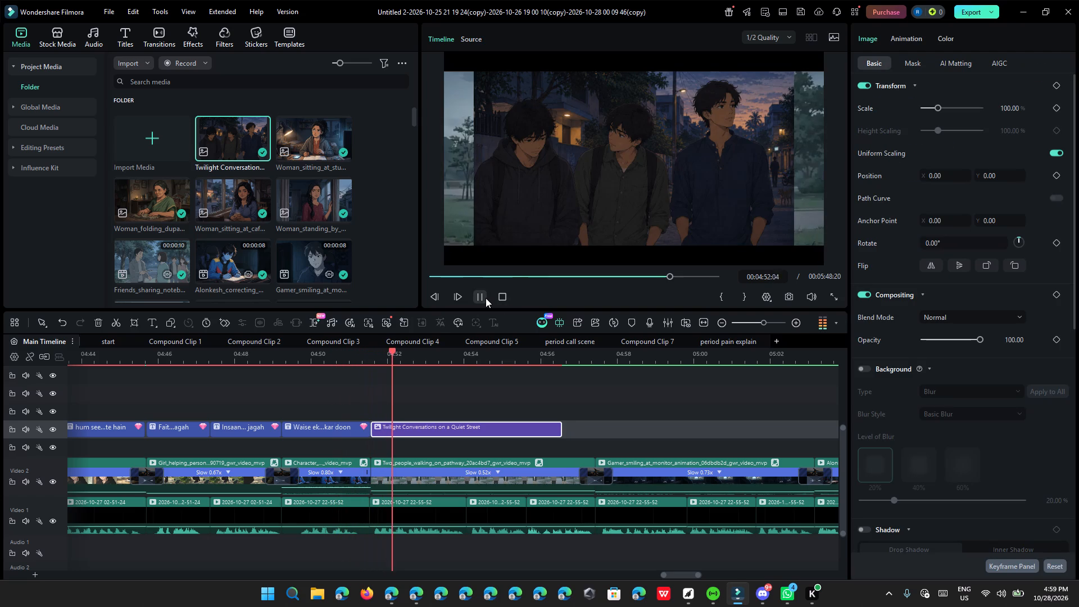
pyautogui.click(486, 298)
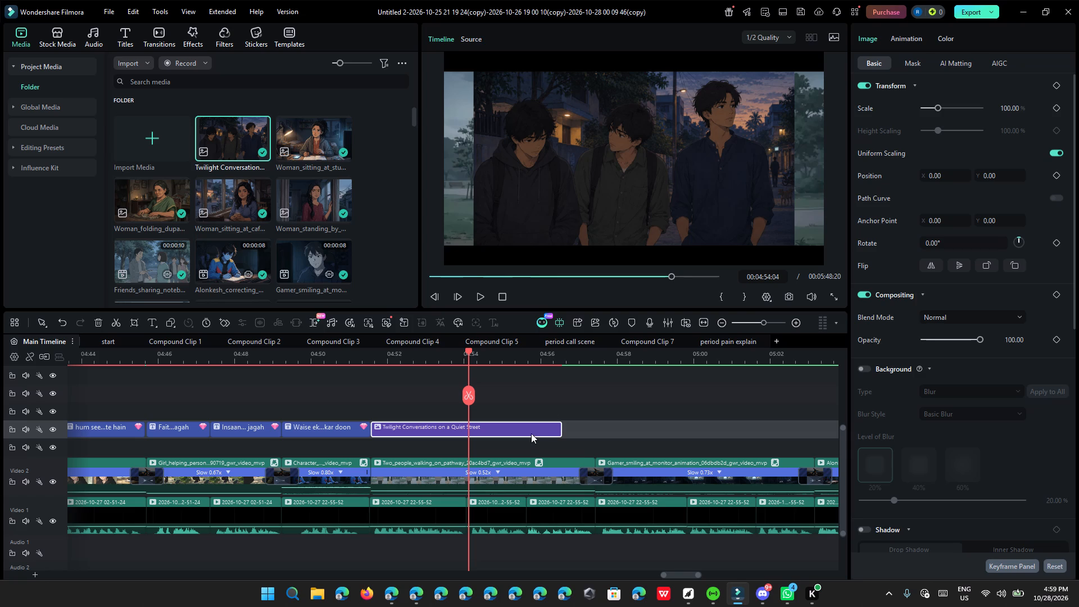
pyautogui.moveTo(561, 431); pyautogui.dragTo(466, 429)
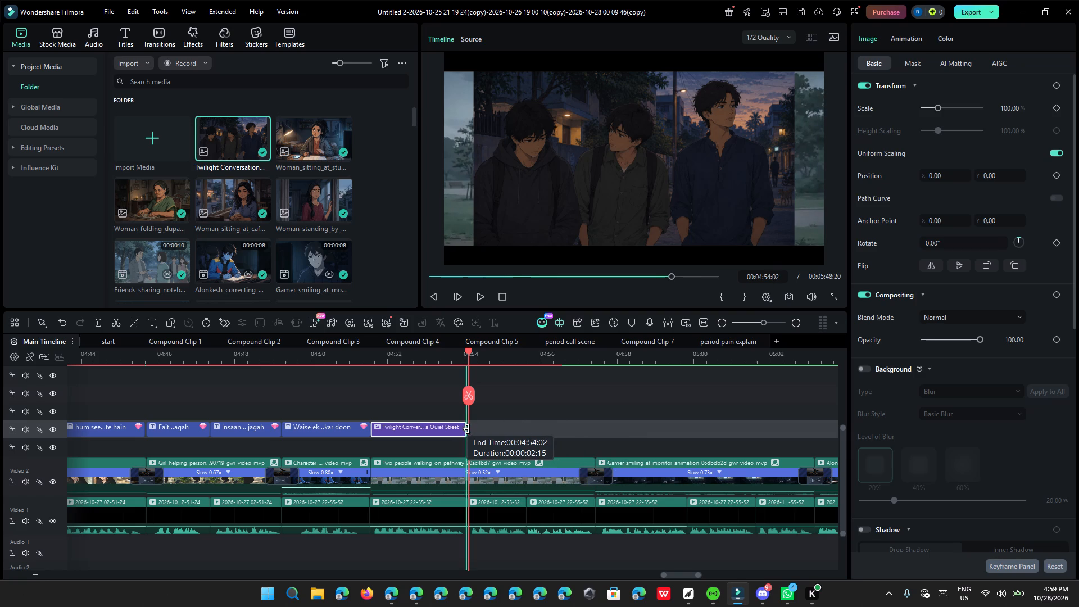
pyautogui.moveTo(466, 429); pyautogui.dragTo(523, 447)
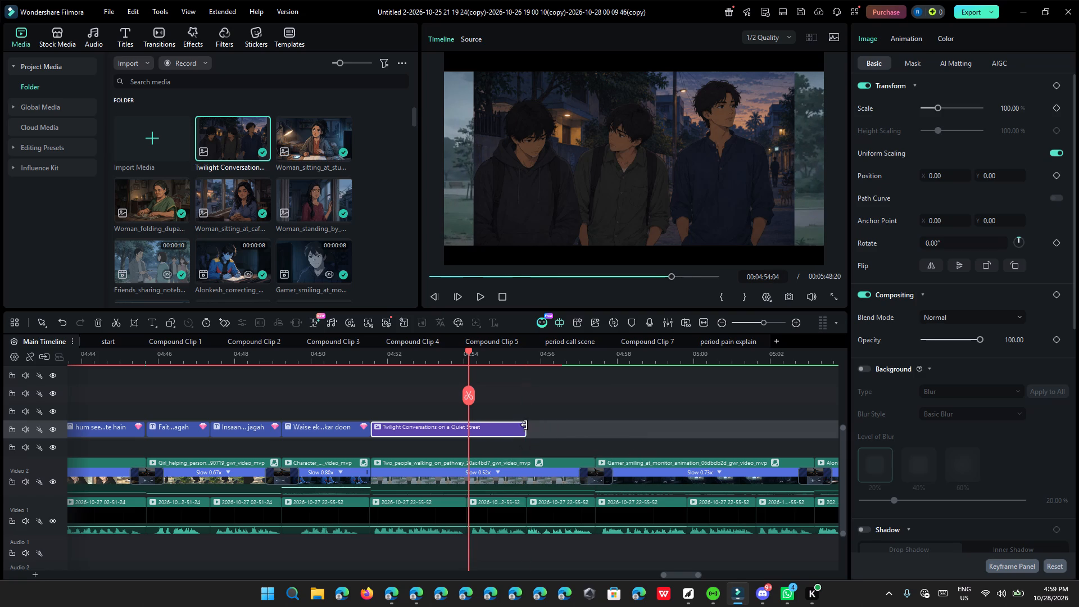
pyautogui.click(478, 295)
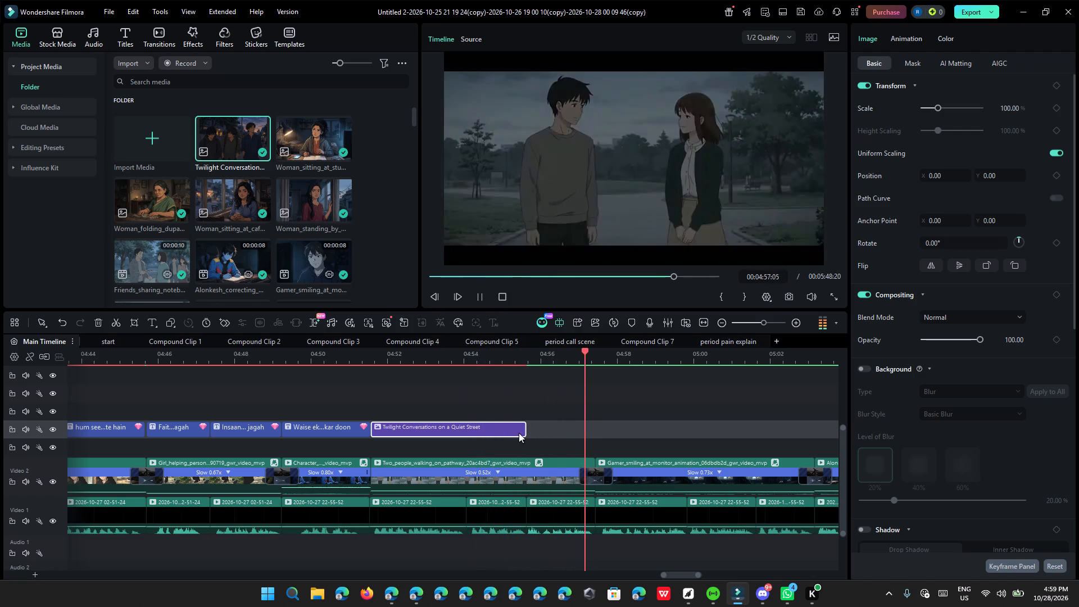
pyautogui.moveTo(525, 432); pyautogui.dragTo(557, 437)
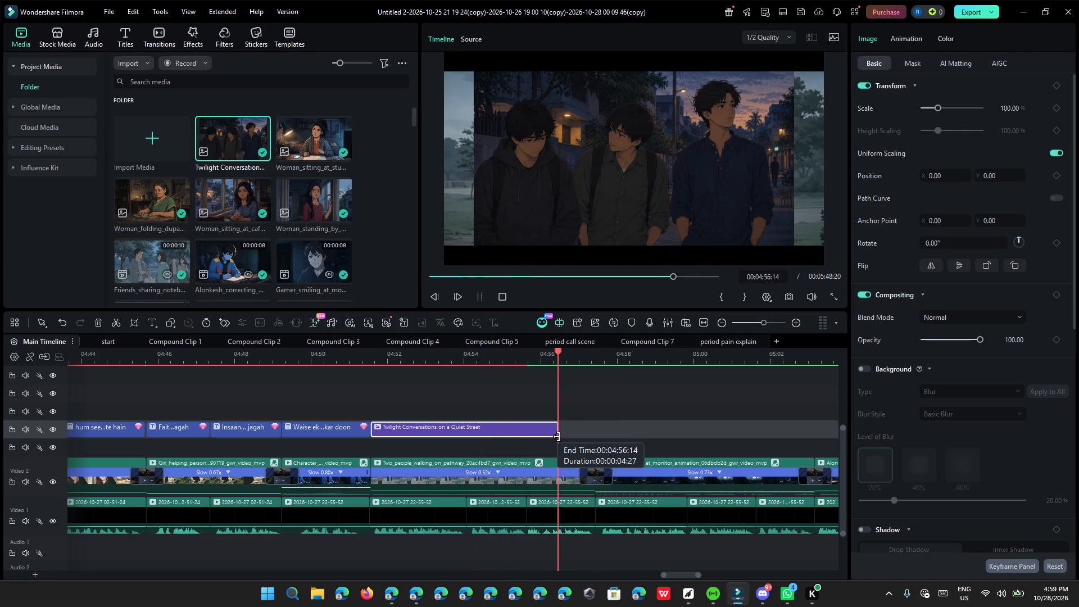
pyautogui.moveTo(557, 437); pyautogui.dragTo(552, 439)
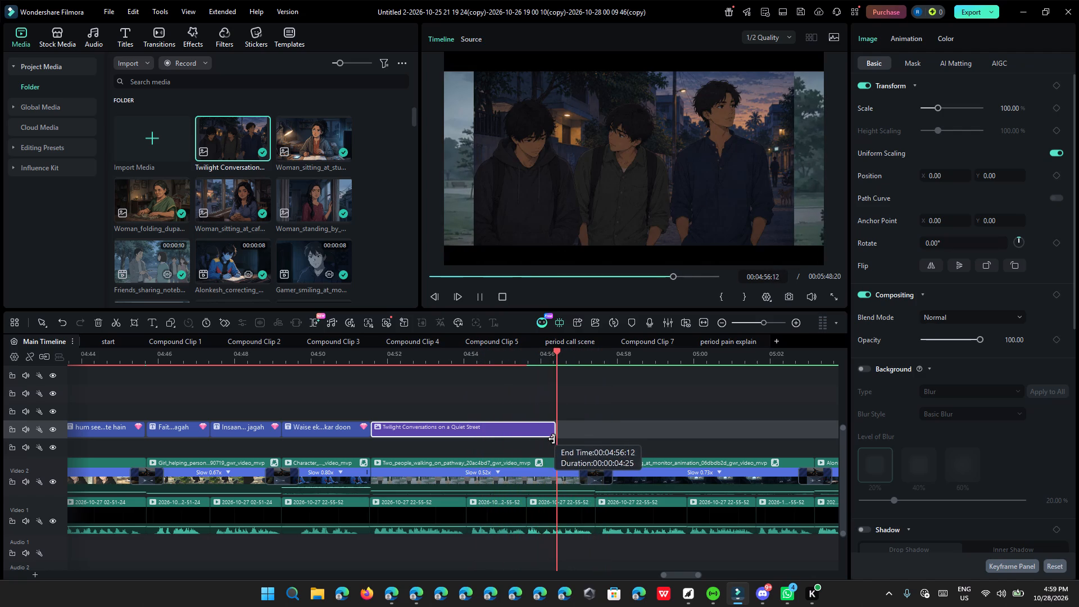
pyautogui.moveTo(552, 439); pyautogui.dragTo(550, 439)
# Import "Three Friends at Dusk.png" and place it on the track below the Twilight Conversations clip, aligned with its start.
pyautogui.click(142, 116)
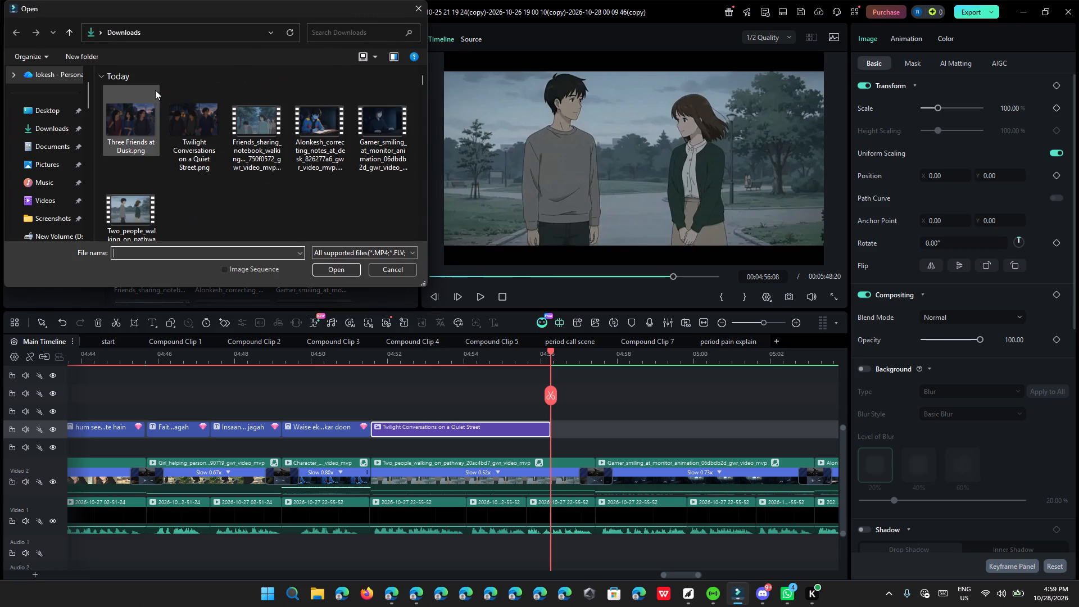
pyautogui.doubleClick(144, 132)
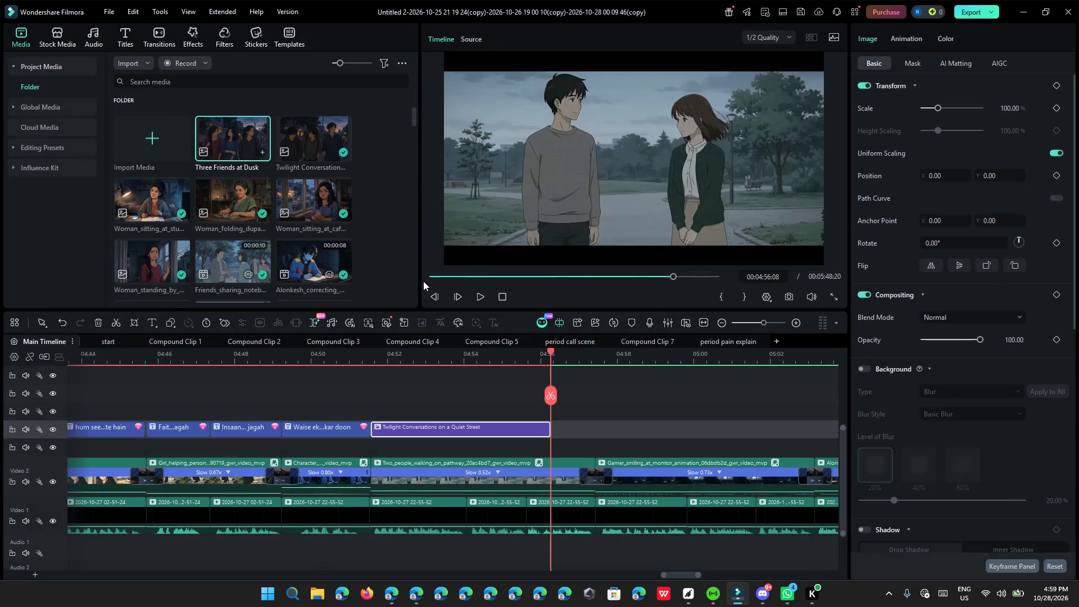
pyautogui.moveTo(256, 140); pyautogui.dragTo(379, 446)
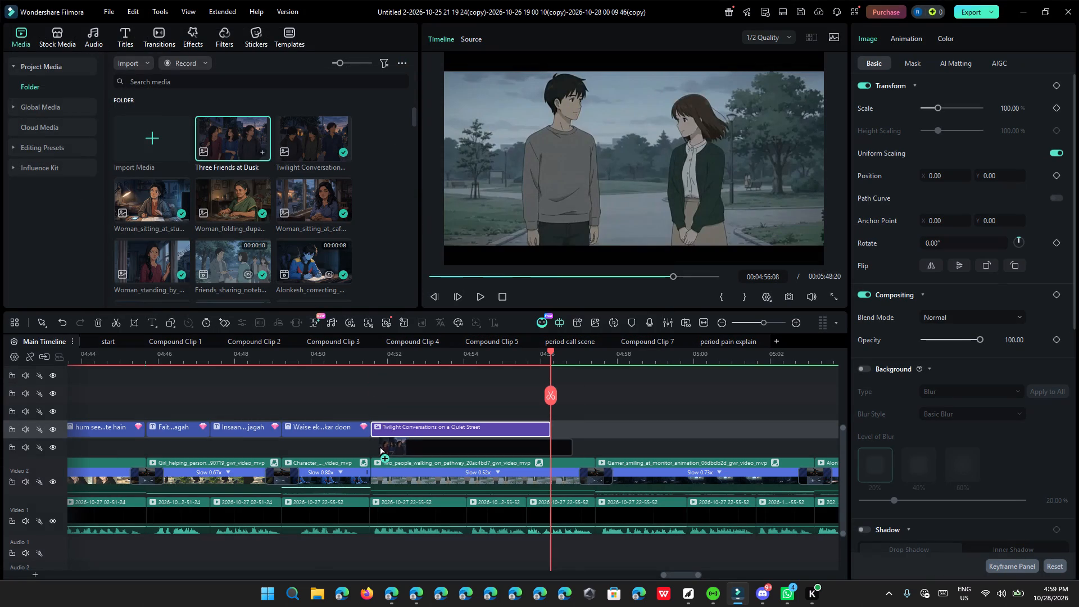
pyautogui.moveTo(379, 446); pyautogui.dragTo(374, 447)
# Crop the Twilight Conversations clip with a Custom ratio to a full-width band around the three men's heads and upper bodies.
pyautogui.click(373, 357)
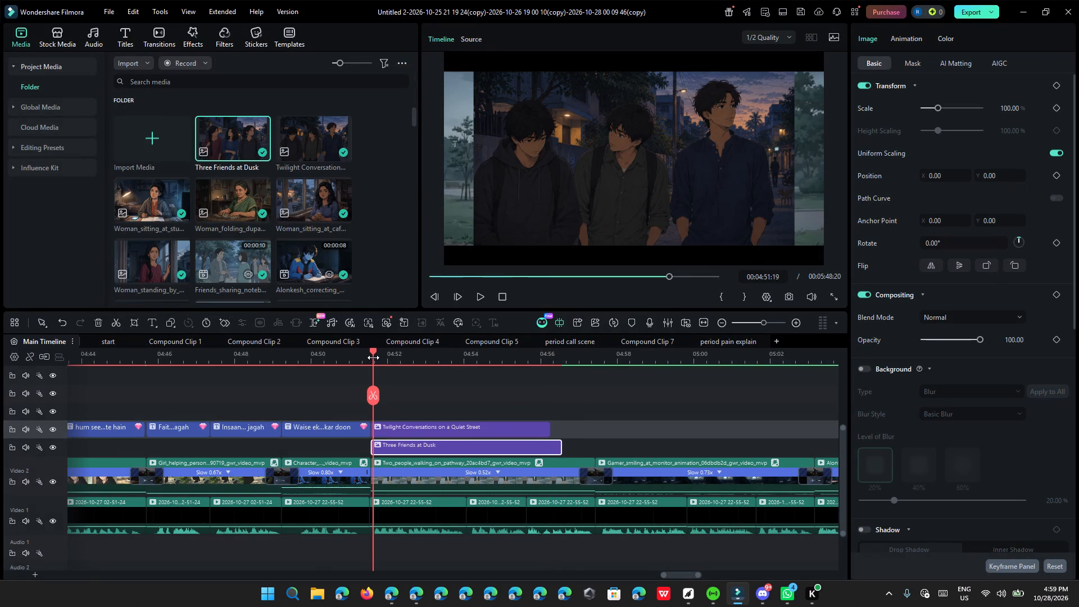
pyautogui.moveTo(373, 357); pyautogui.dragTo(386, 365)
pyautogui.click(623, 210)
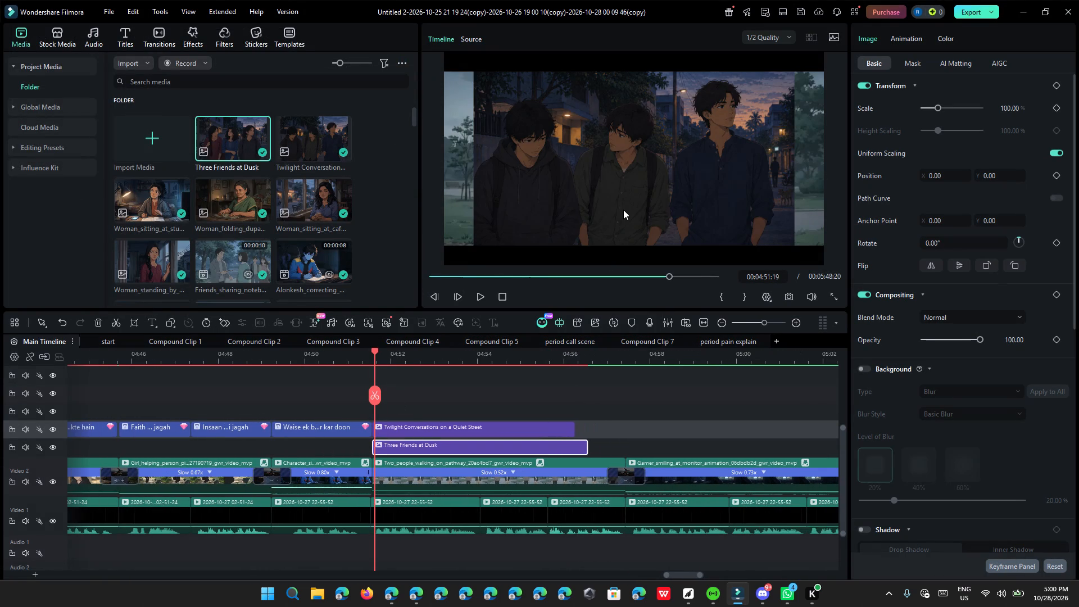
pyautogui.rightClick(529, 422)
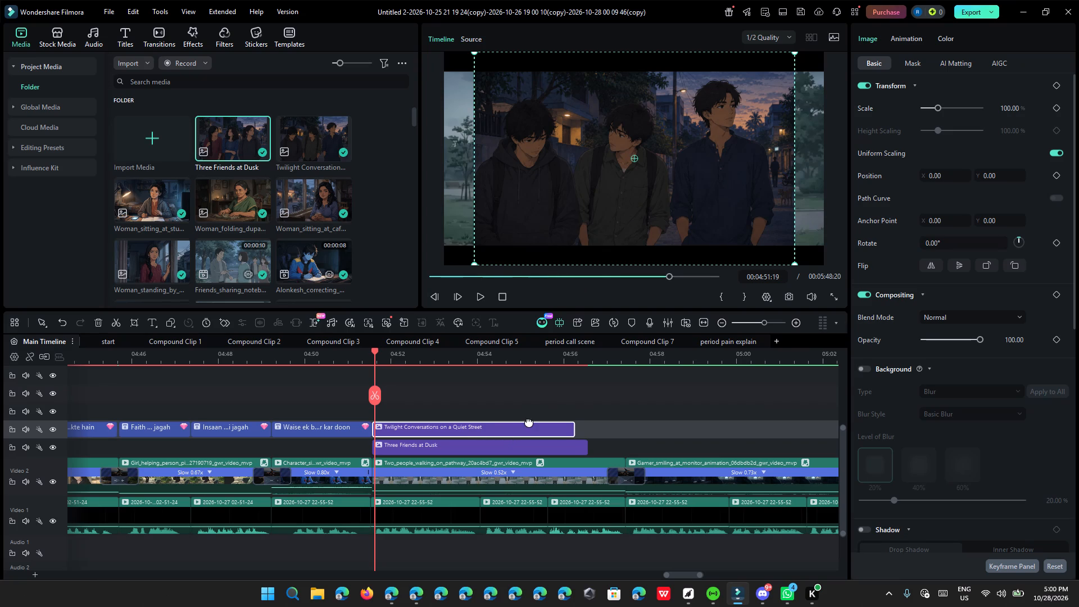
pyautogui.click(604, 142)
pyautogui.click(254, 427)
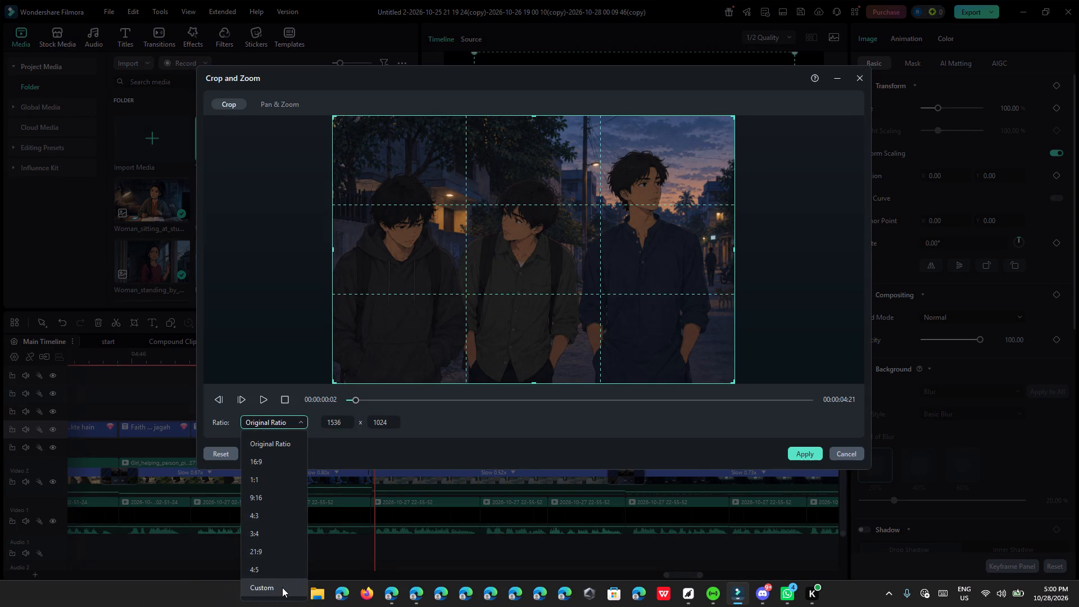
pyautogui.click(280, 588)
pyautogui.moveTo(532, 379); pyautogui.dragTo(537, 325)
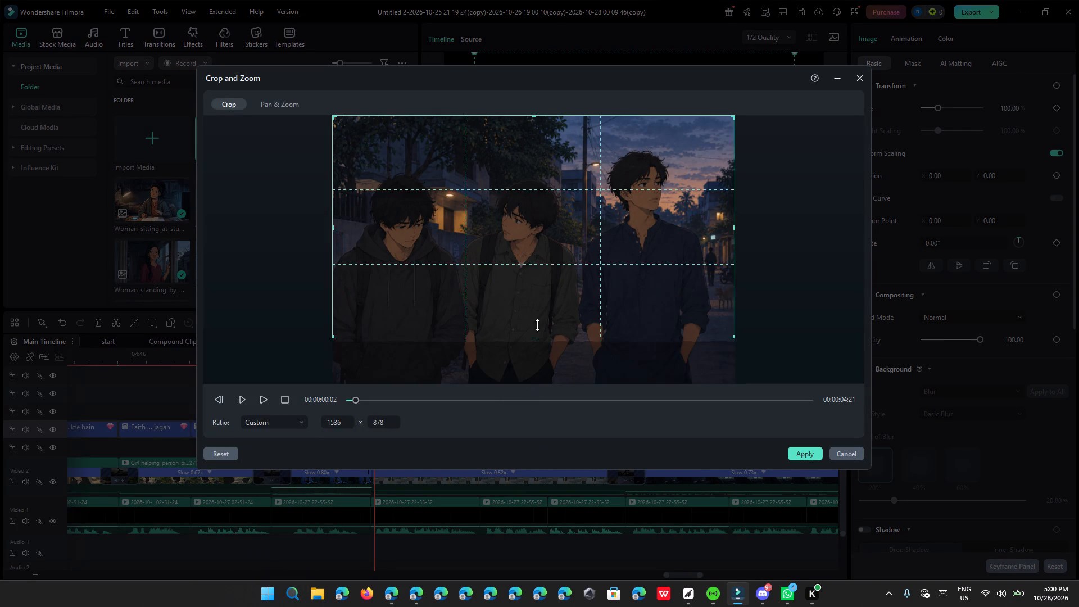
pyautogui.moveTo(537, 325); pyautogui.dragTo(559, 250)
pyautogui.moveTo(586, 187); pyautogui.dragTo(606, 218)
pyautogui.click(809, 451)
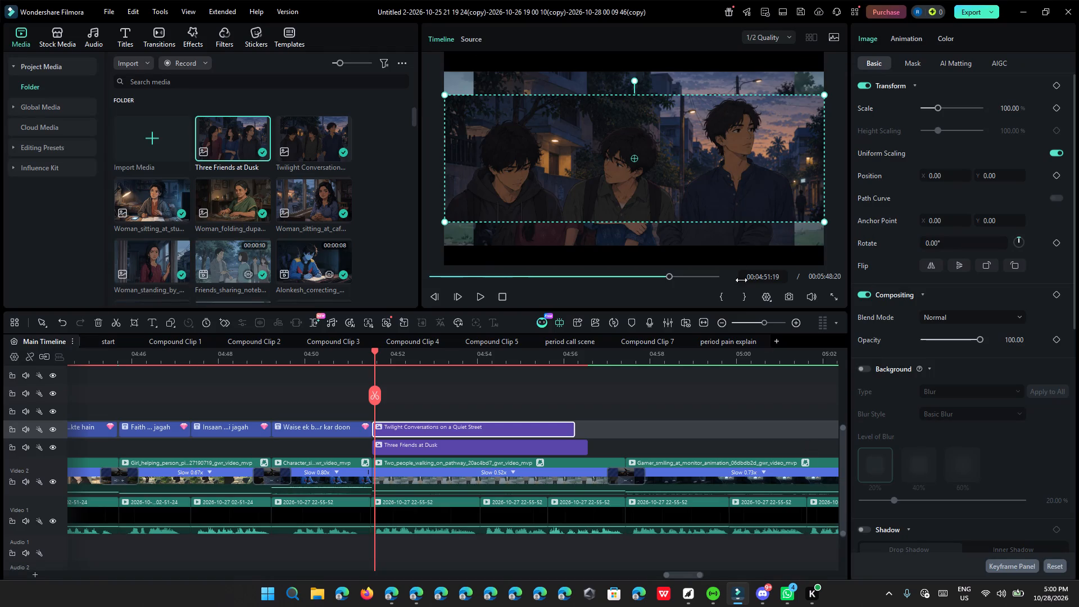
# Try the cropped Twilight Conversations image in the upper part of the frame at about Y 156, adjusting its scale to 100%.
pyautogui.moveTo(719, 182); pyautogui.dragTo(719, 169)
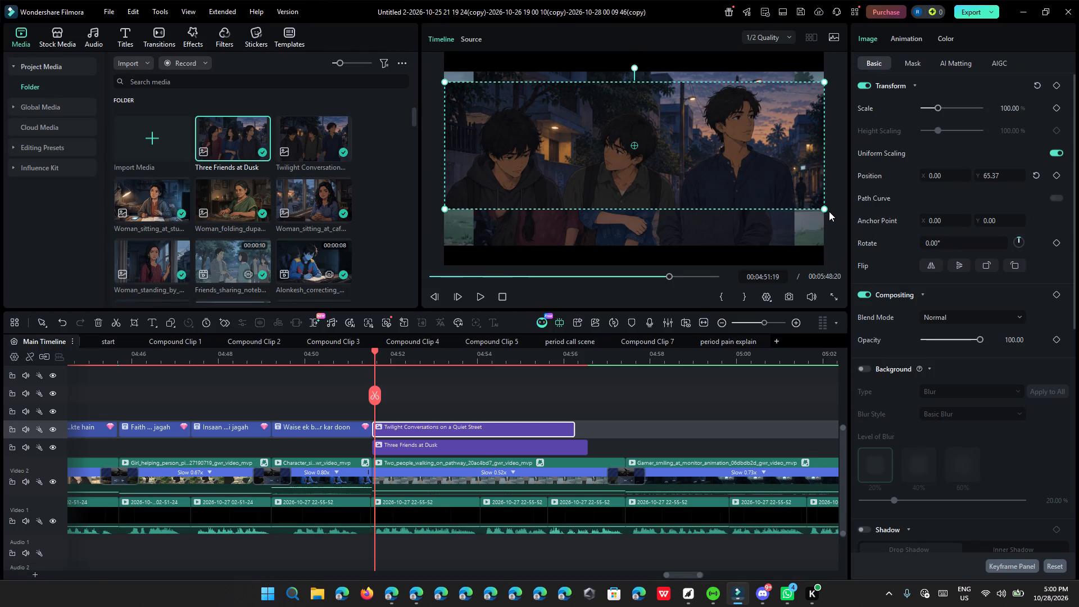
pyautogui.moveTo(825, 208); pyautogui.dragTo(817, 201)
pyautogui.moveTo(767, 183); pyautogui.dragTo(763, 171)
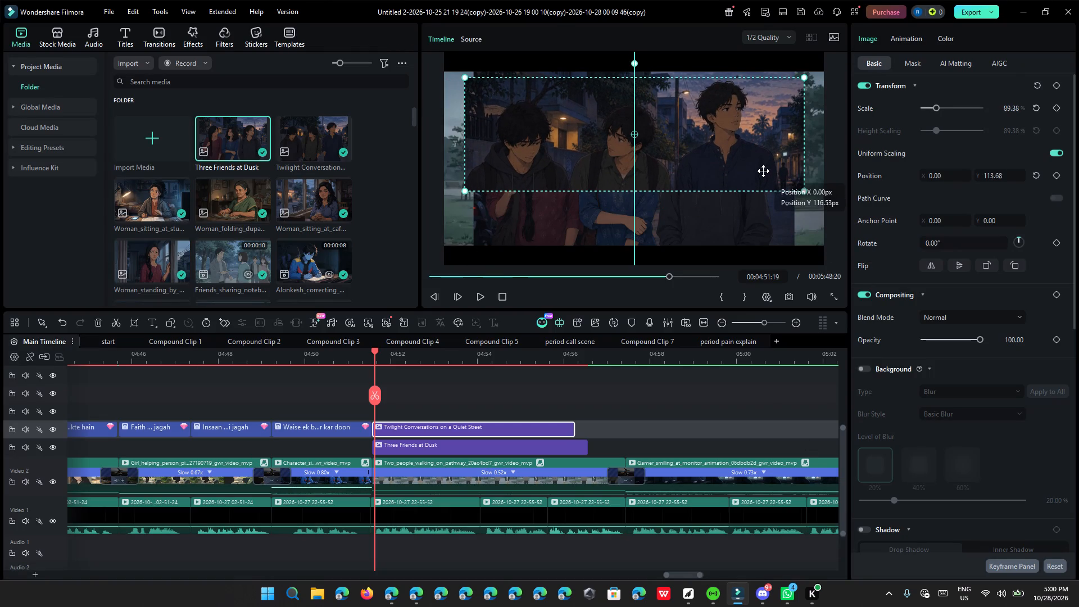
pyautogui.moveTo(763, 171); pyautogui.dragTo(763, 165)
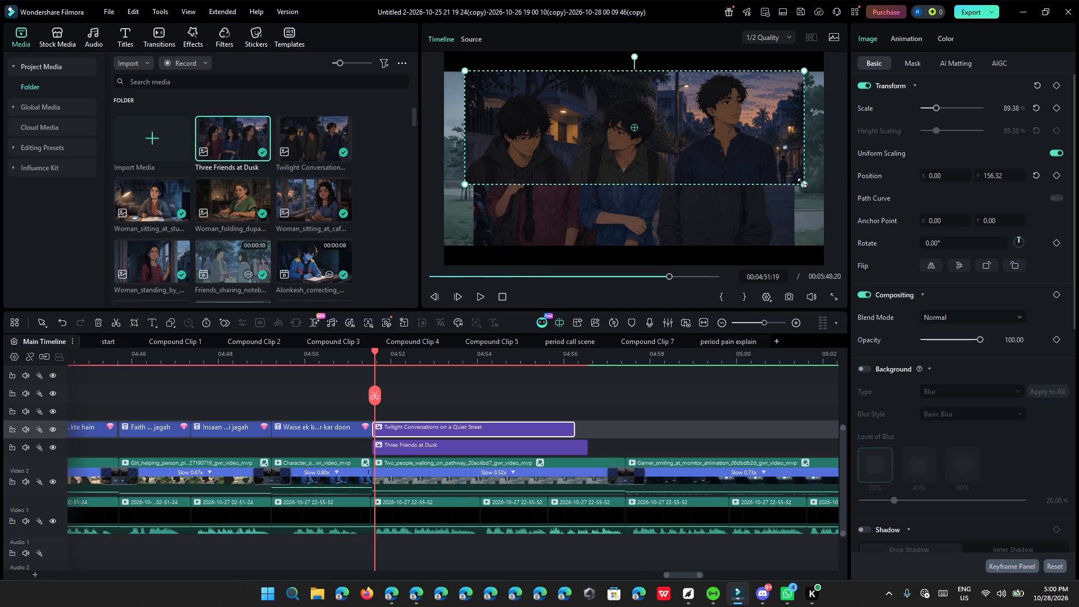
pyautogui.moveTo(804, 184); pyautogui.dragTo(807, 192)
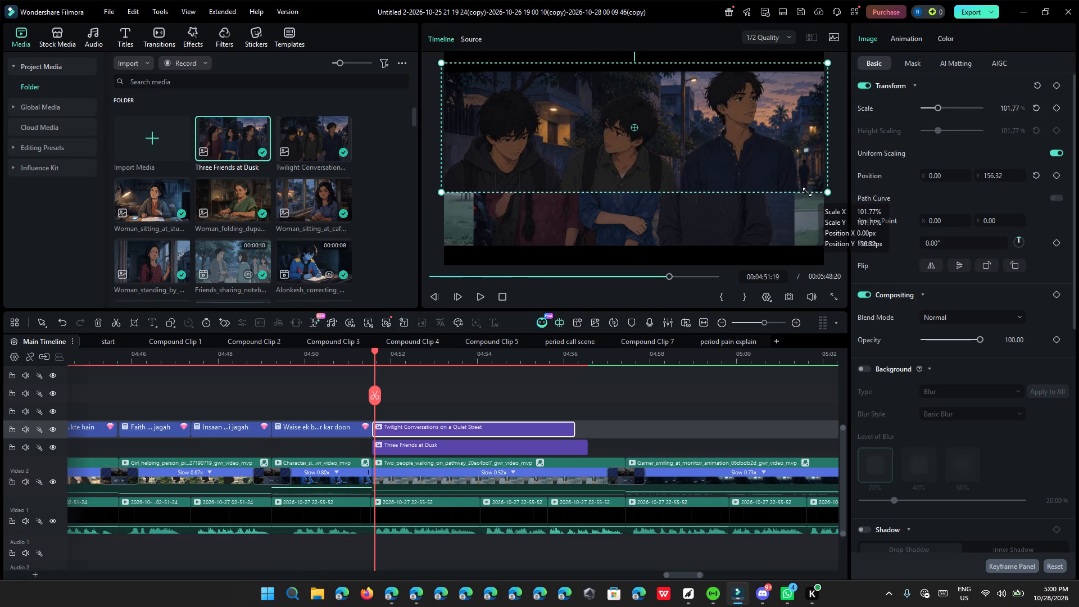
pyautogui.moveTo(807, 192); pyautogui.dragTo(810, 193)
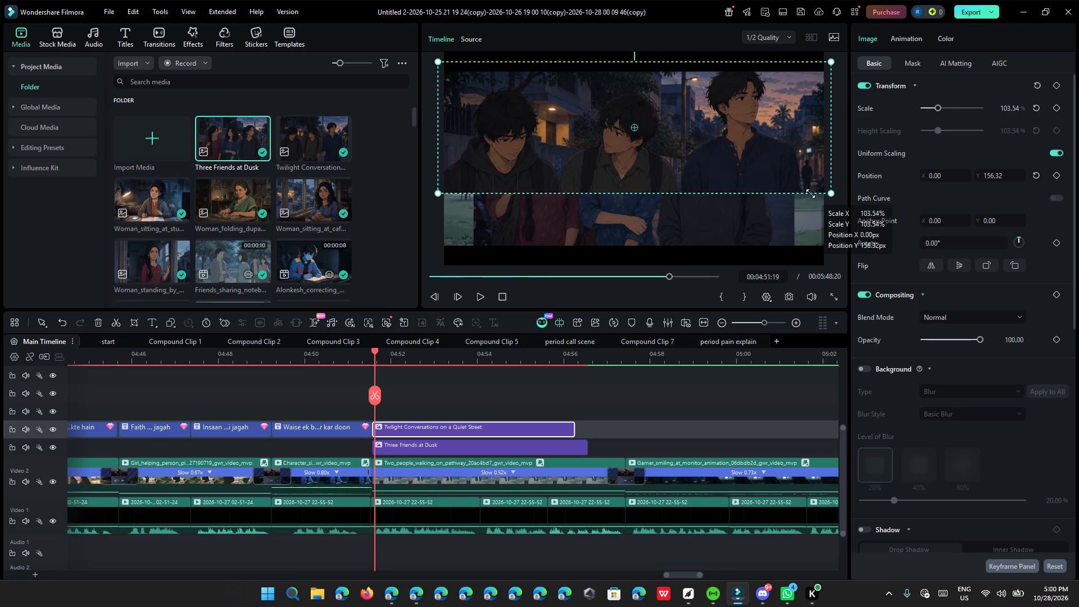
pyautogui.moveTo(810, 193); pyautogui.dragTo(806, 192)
# Move the cropped Twilight Conversations image to the lower half of the frame, at about Y -219.
pyautogui.moveTo(796, 148); pyautogui.dragTo(799, 206)
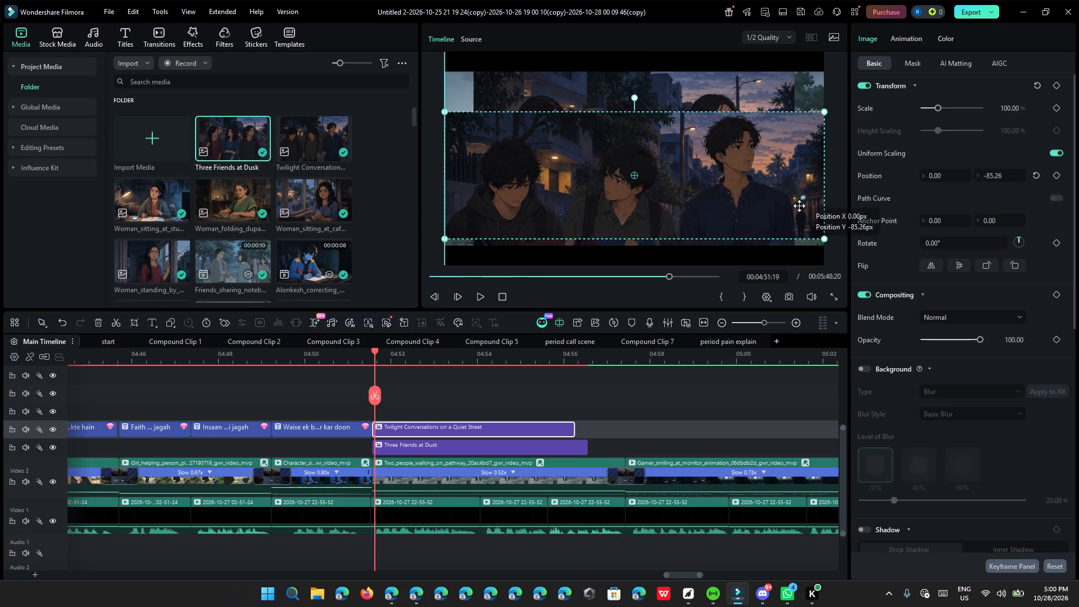
pyautogui.moveTo(799, 206); pyautogui.dragTo(800, 223)
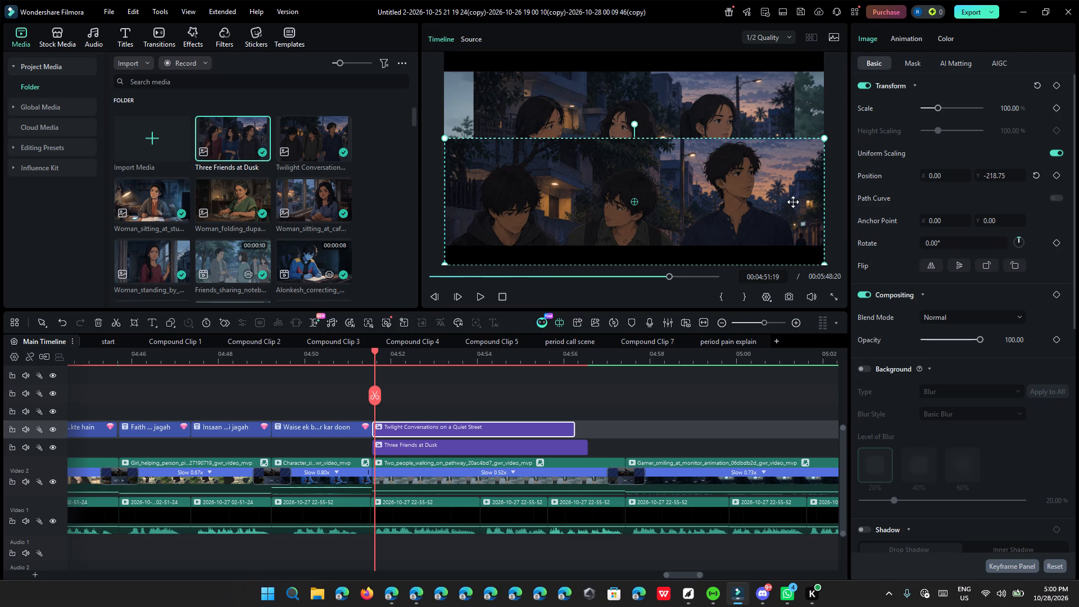
pyautogui.click(793, 202)
# Apply Crop to Fit to the Three Friends at Dusk clip so it fills the frame.
pyautogui.click(523, 444)
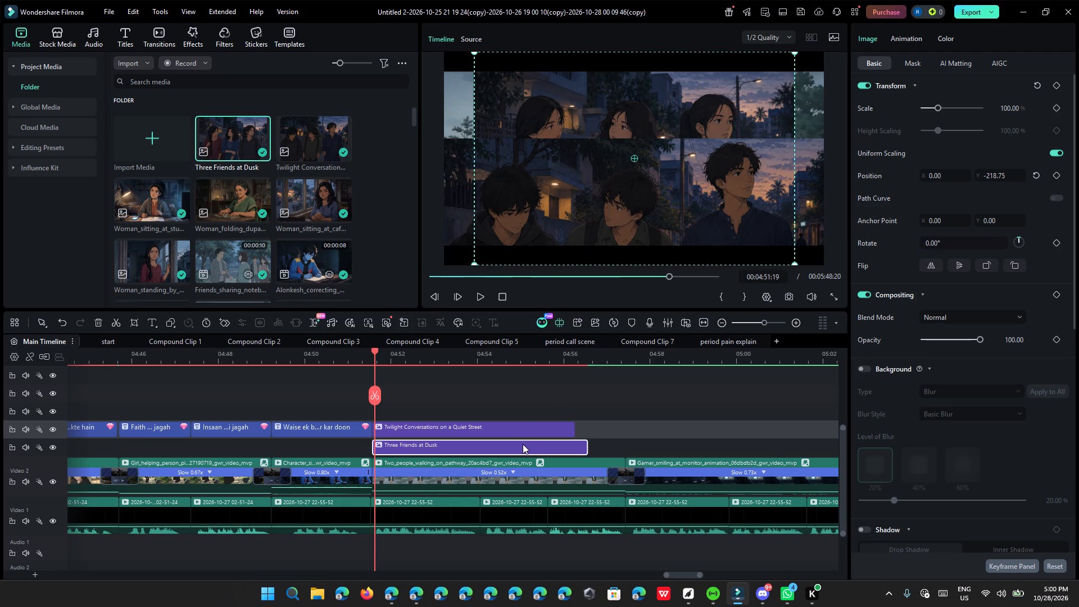
pyautogui.rightClick(523, 444)
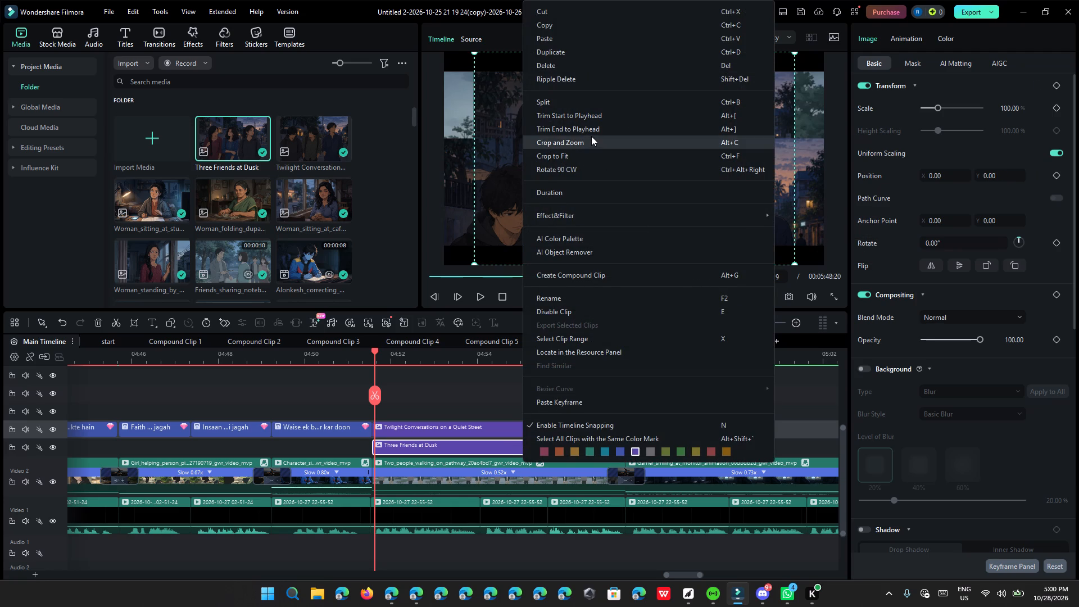
pyautogui.click(561, 149)
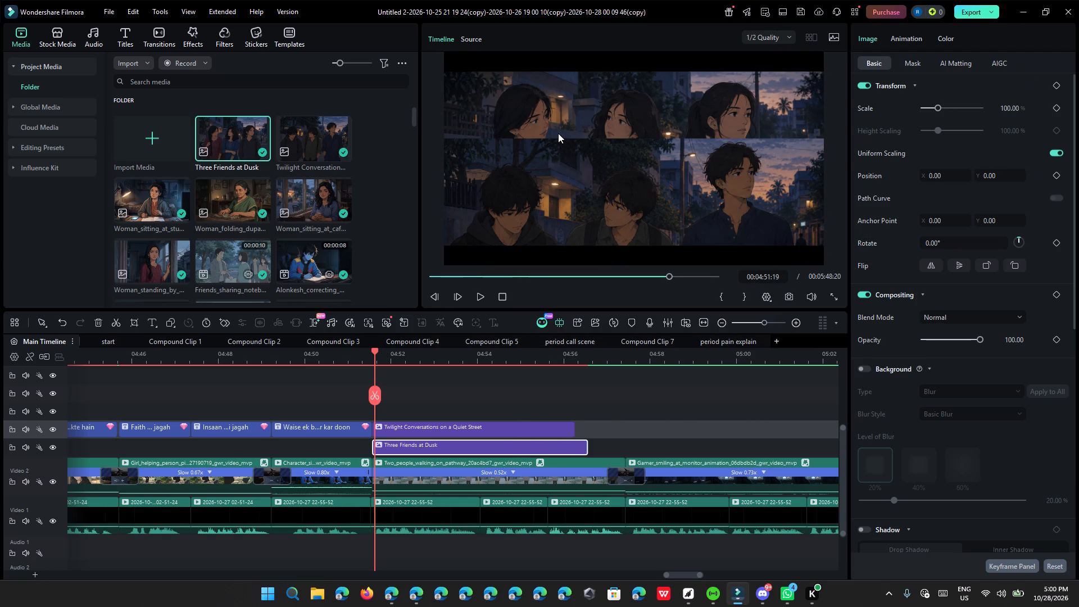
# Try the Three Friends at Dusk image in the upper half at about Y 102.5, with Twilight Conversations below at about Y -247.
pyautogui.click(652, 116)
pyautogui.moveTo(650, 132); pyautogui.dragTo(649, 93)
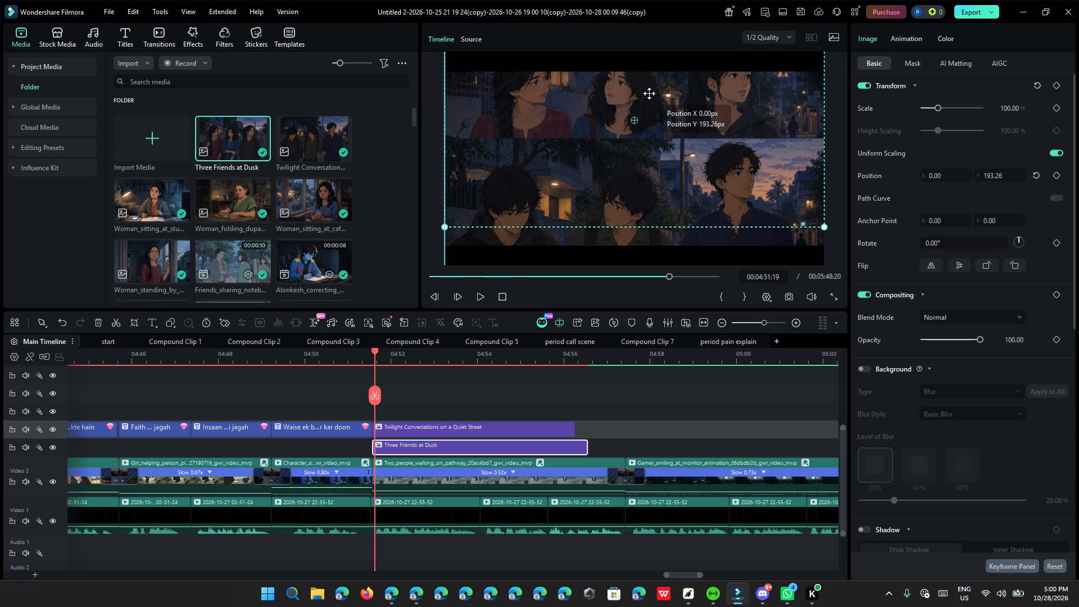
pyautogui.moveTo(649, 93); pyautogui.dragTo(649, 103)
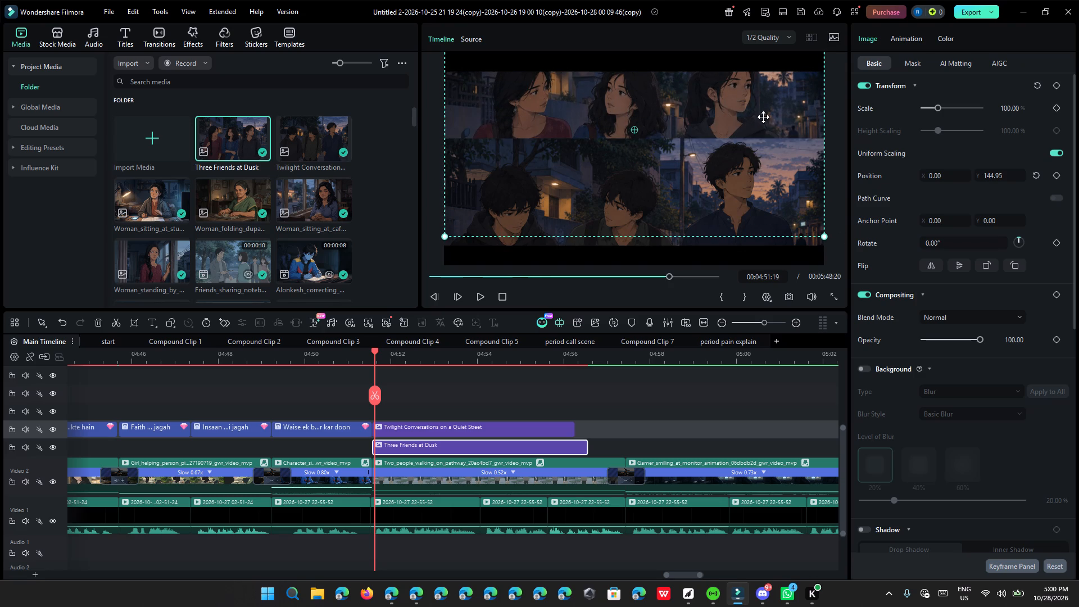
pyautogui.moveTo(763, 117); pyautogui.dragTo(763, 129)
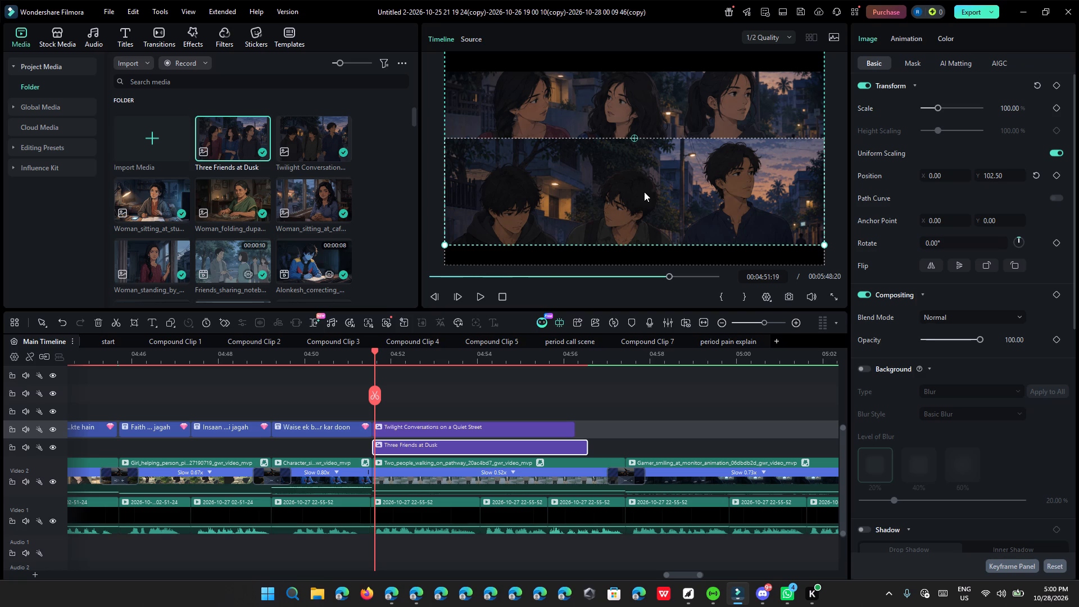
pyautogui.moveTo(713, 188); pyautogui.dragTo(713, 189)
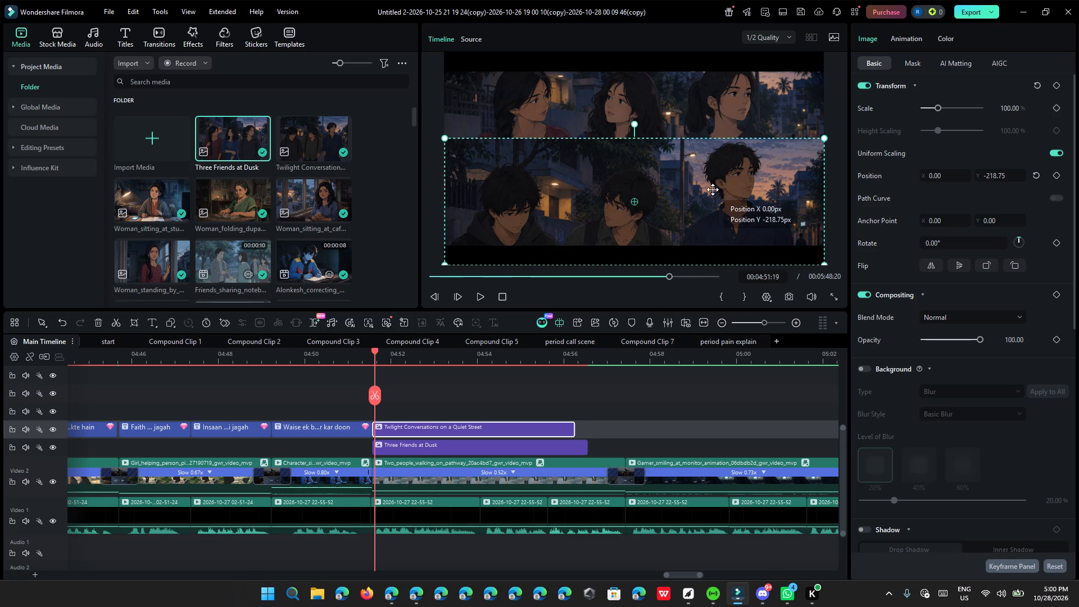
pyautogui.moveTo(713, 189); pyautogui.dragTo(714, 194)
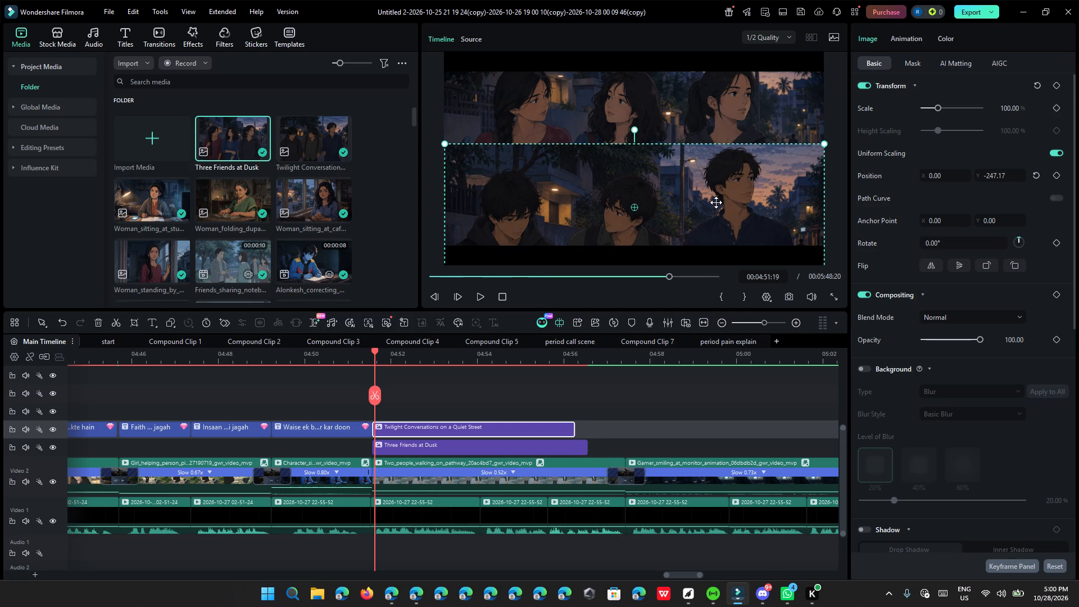
# Swap the halves: move Twilight Conversations to the upper part of the frame and Three Friends at Dusk to the lower, about Y -455.
pyautogui.moveTo(714, 214); pyautogui.dragTo(713, 171)
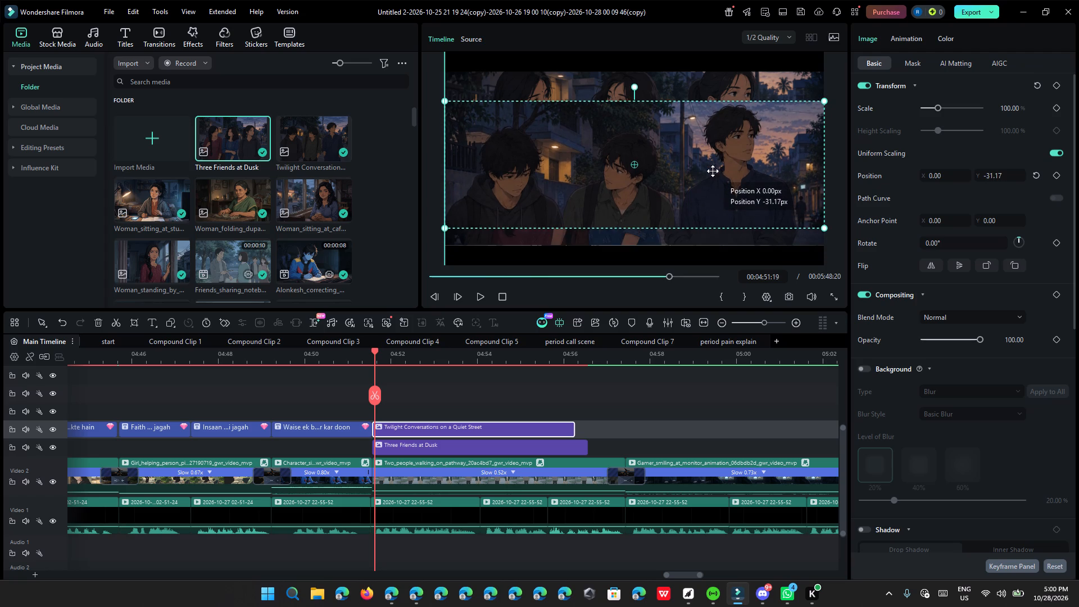
pyautogui.moveTo(713, 171); pyautogui.dragTo(713, 126)
pyautogui.moveTo(691, 206); pyautogui.dragTo(693, 229)
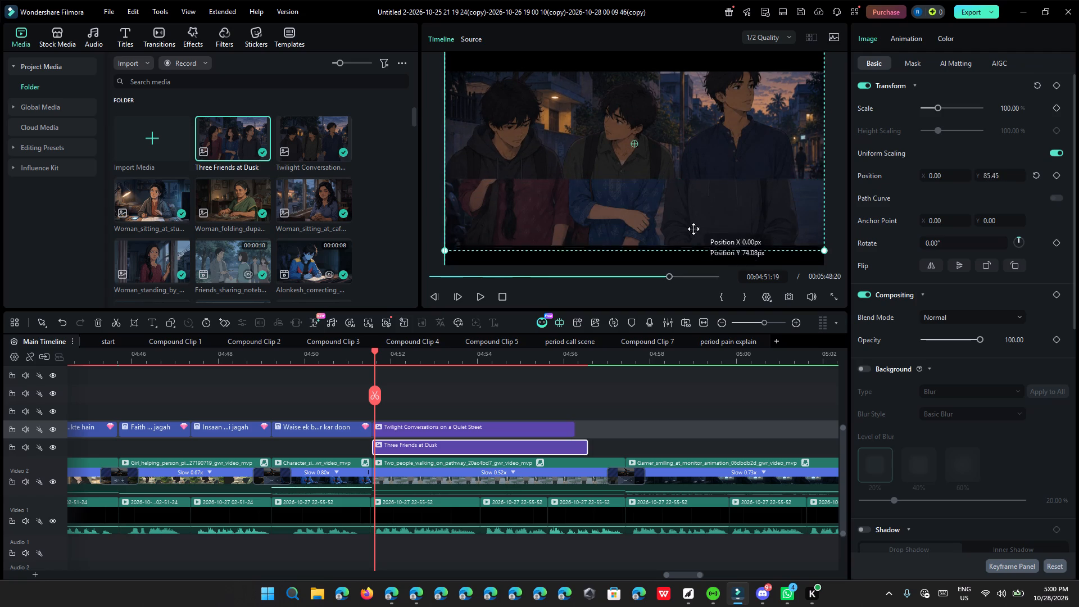
pyautogui.moveTo(693, 229); pyautogui.dragTo(698, 316)
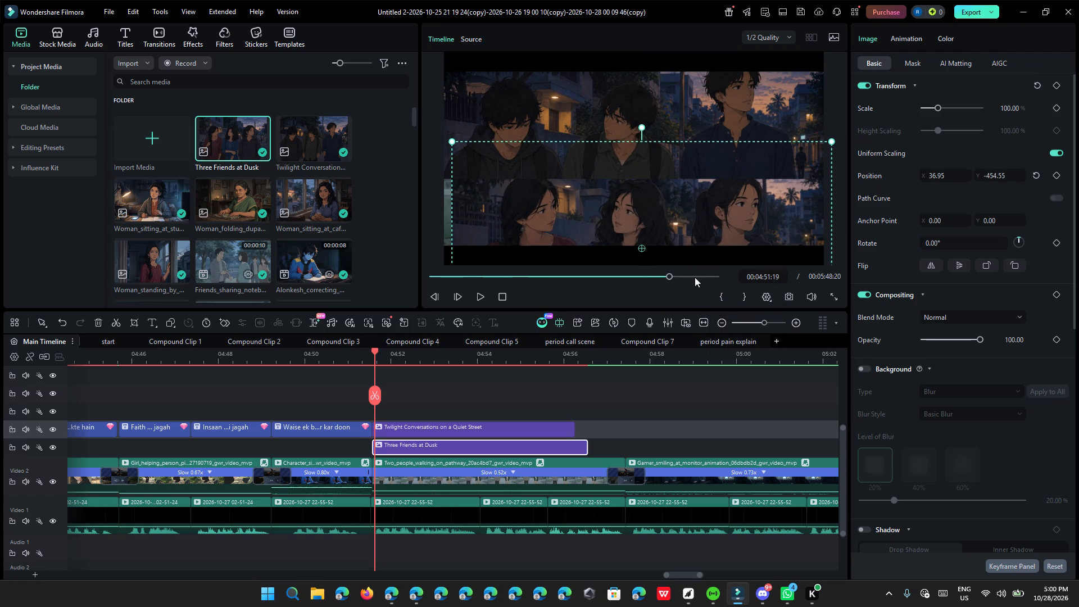
pyautogui.moveTo(727, 124); pyautogui.dragTo(727, 110)
# Place the Three Friends at Dusk clip on the track above Twilight Conversations and centre its image at X 0, about Y -415.
pyautogui.moveTo(514, 445); pyautogui.dragTo(511, 441)
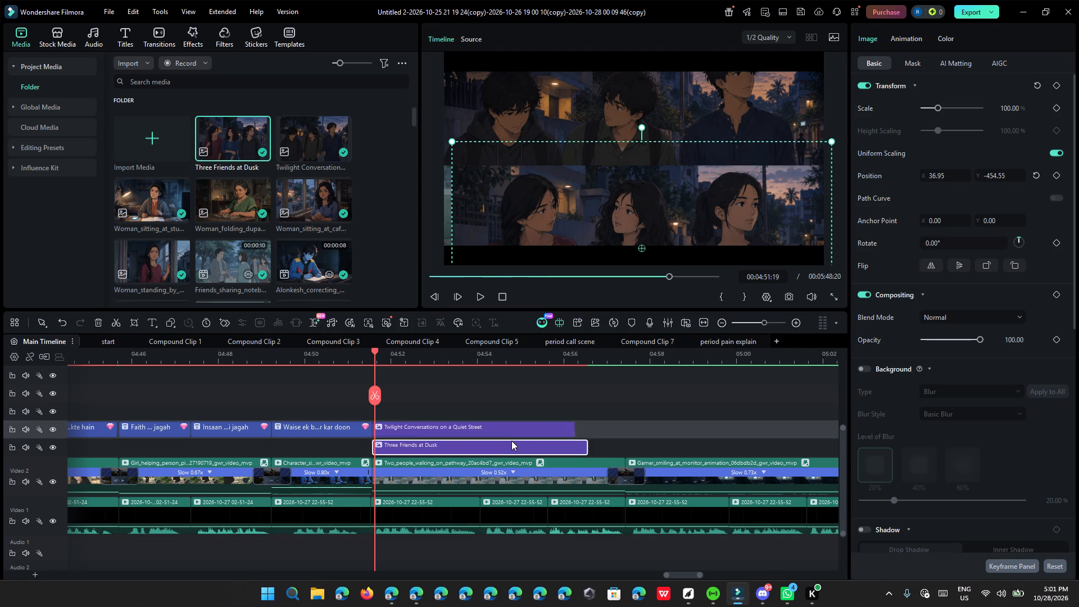
pyautogui.moveTo(511, 441); pyautogui.dragTo(512, 409)
pyautogui.moveTo(675, 221); pyautogui.dragTo(675, 230)
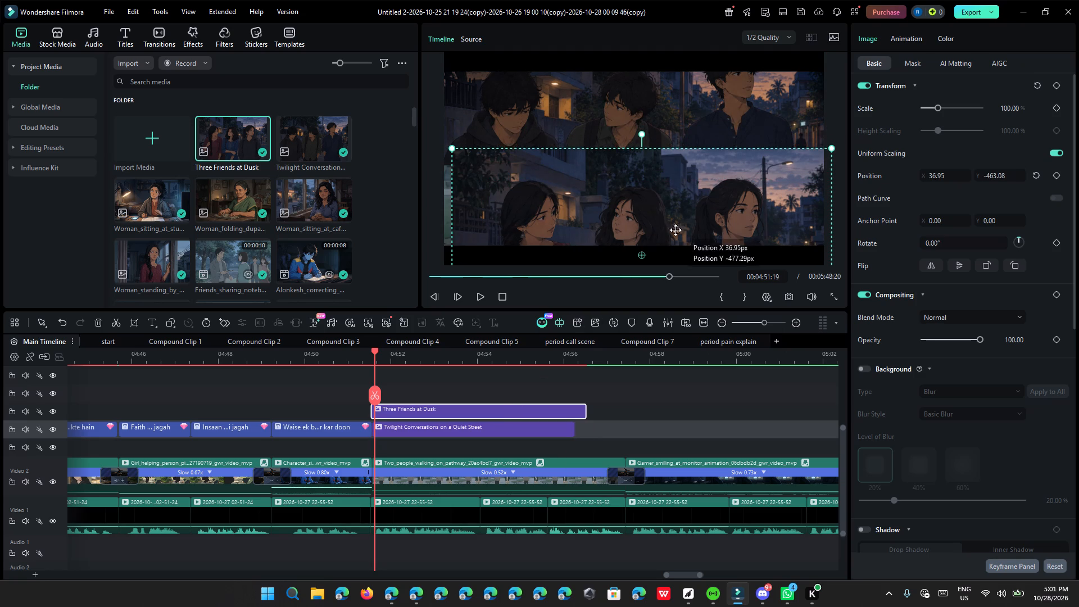
pyautogui.moveTo(675, 230); pyautogui.dragTo(673, 213)
# Crop the top of the Three Friends at Dusk clip with a Custom ratio to 1536 x 754, just above the women's heads.
pyautogui.rightClick(673, 213)
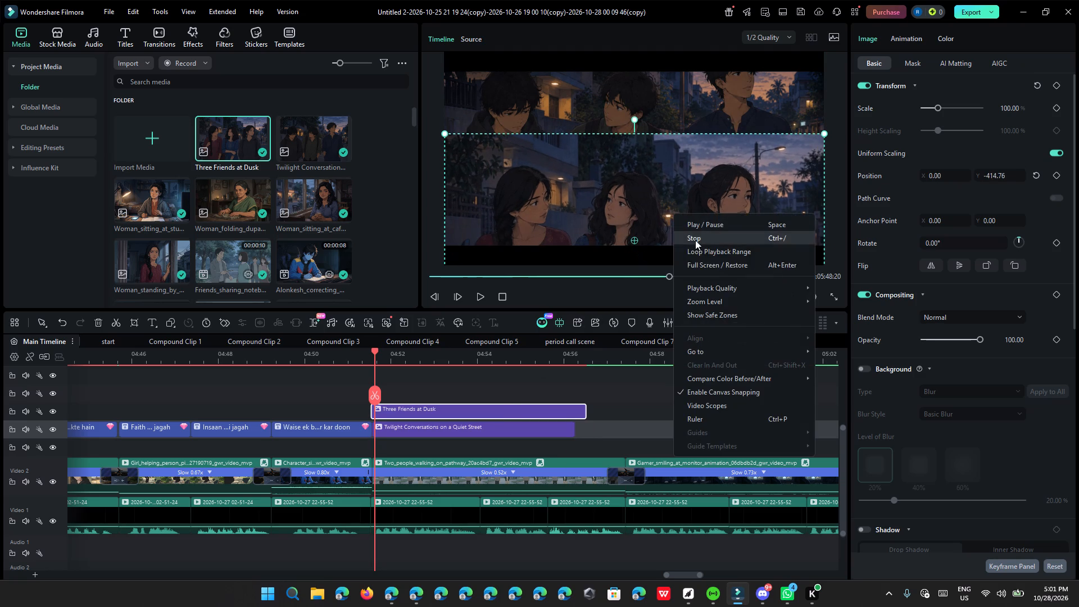
pyautogui.rightClick(428, 415)
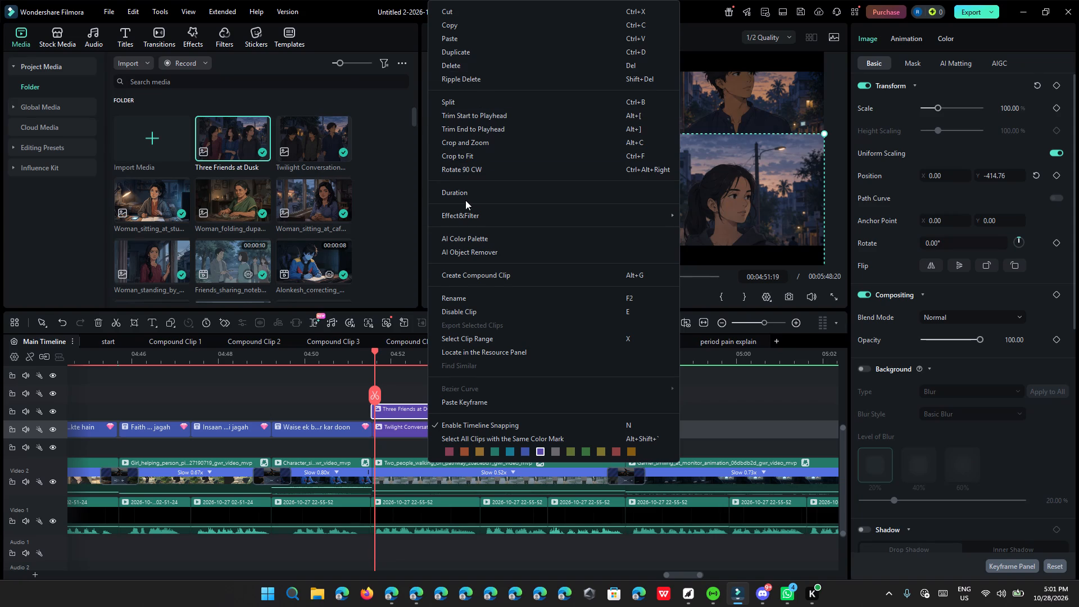
pyautogui.click(496, 146)
pyautogui.click(261, 412)
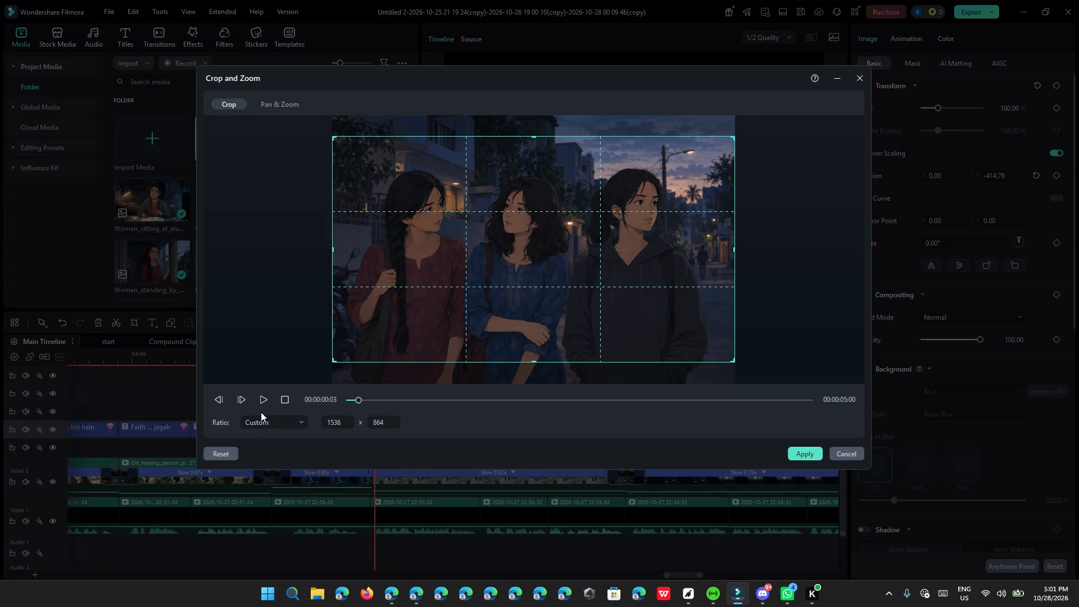
pyautogui.click(263, 421)
pyautogui.click(276, 582)
pyautogui.moveTo(536, 139); pyautogui.dragTo(533, 165)
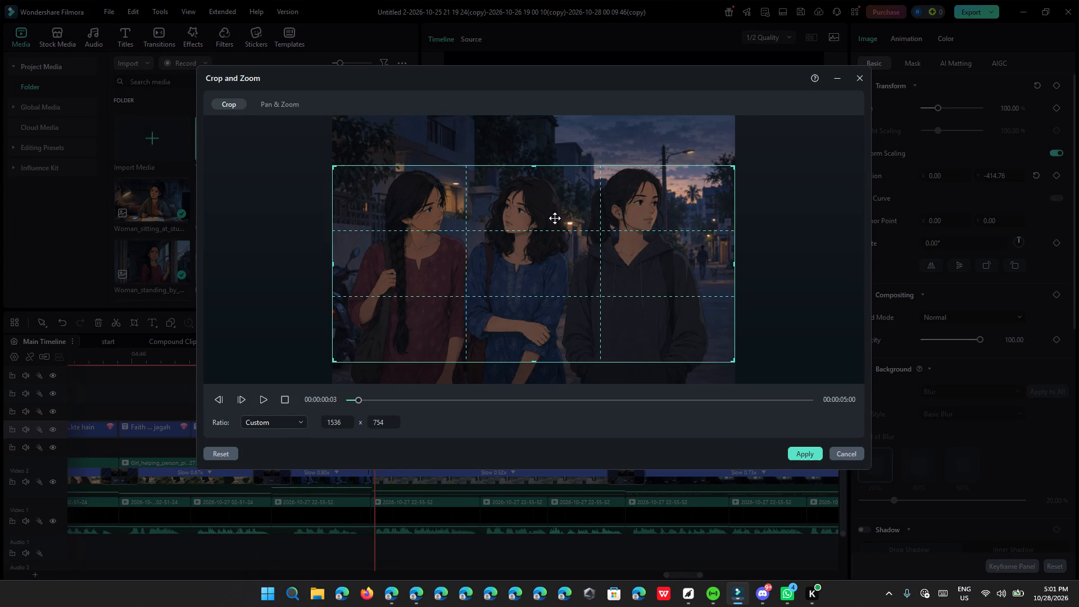
pyautogui.click(804, 454)
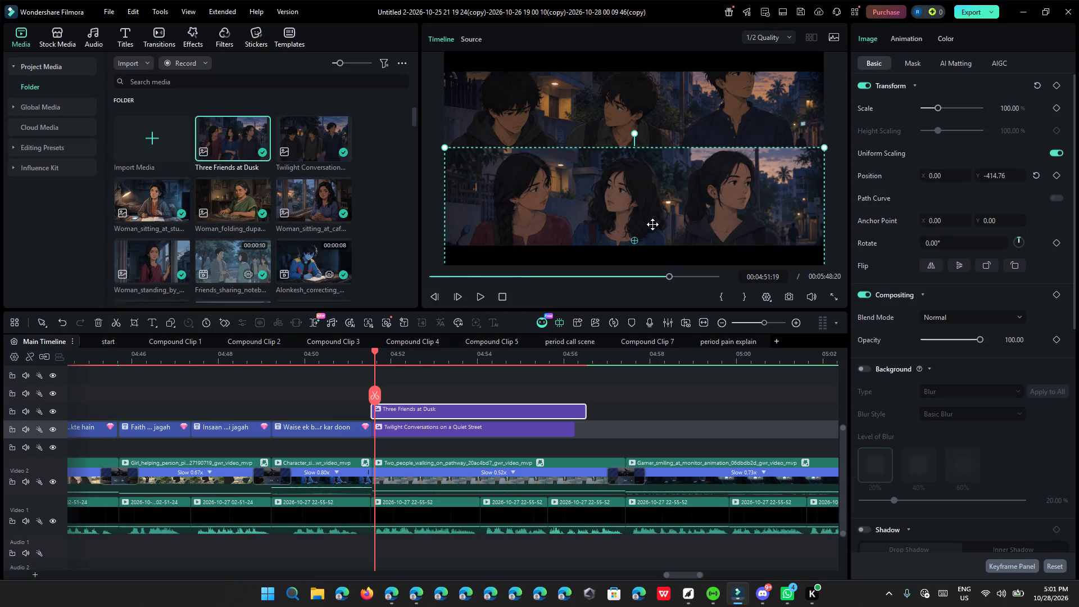
# Align the stacked images, with Three Friends at Dusk at Y -470 in the lower half and Twilight Conversations at Y 218.75 in the upper.
pyautogui.moveTo(652, 224); pyautogui.dragTo(652, 234)
pyautogui.moveTo(713, 123); pyautogui.dragTo(712, 146)
pyautogui.click(677, 223)
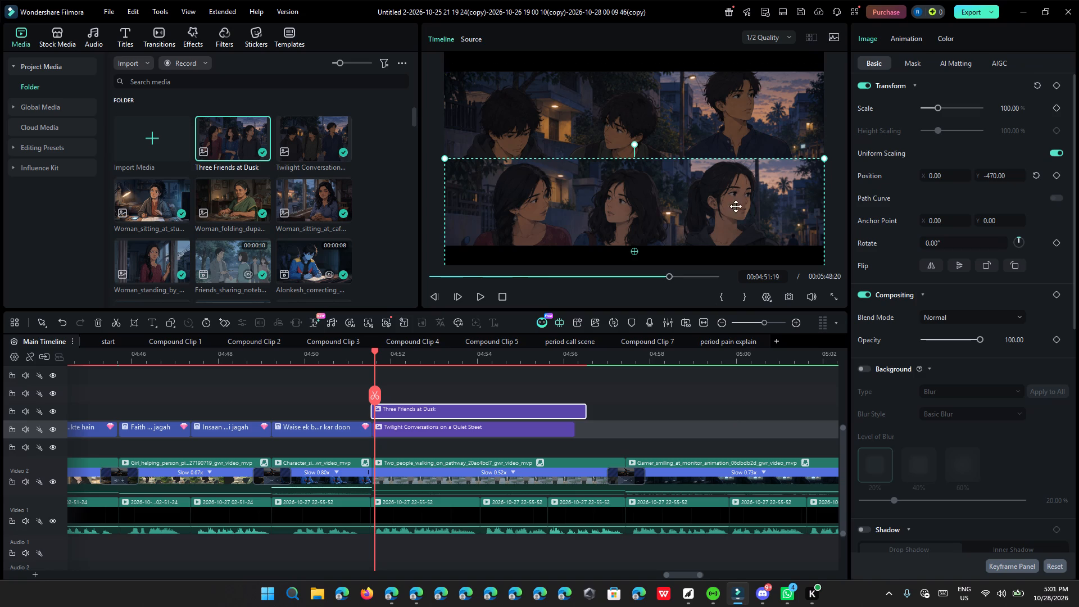
pyautogui.moveTo(735, 119); pyautogui.dragTo(735, 112)
pyautogui.click(848, 174)
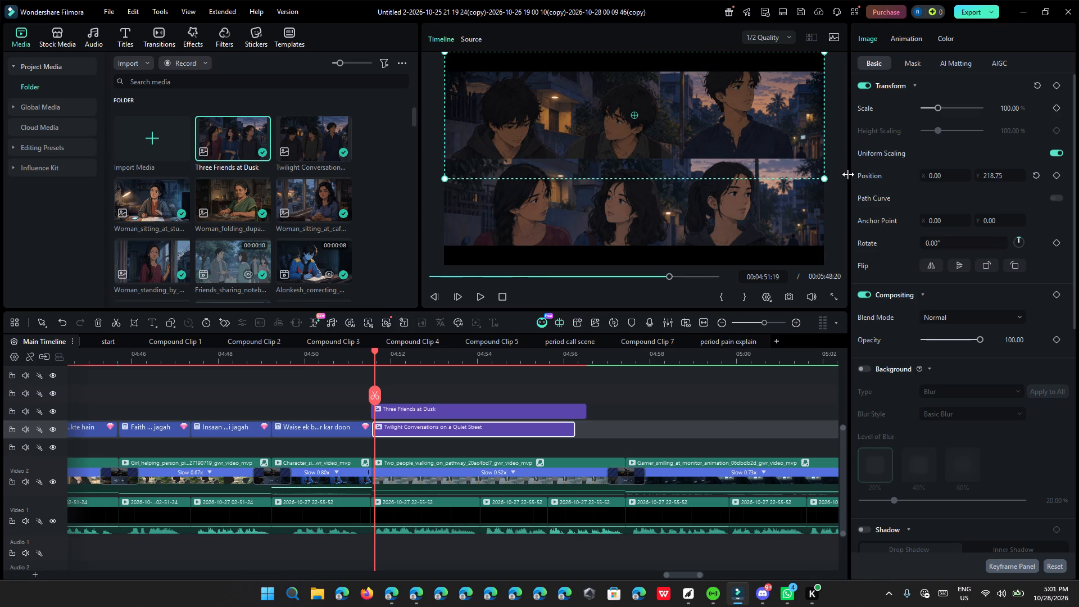
pyautogui.click(837, 197)
# Review the stacked split-screen by playing the section from 00:04:51:19.
pyautogui.click(718, 413)
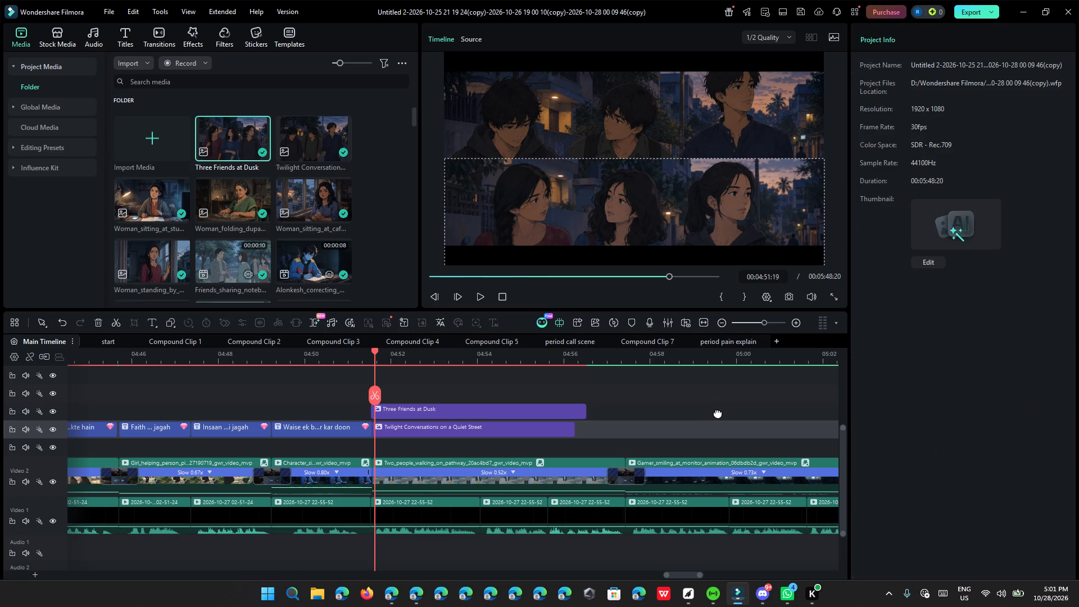
pyautogui.scroll(-4, 708, 414)
pyautogui.click(575, 527)
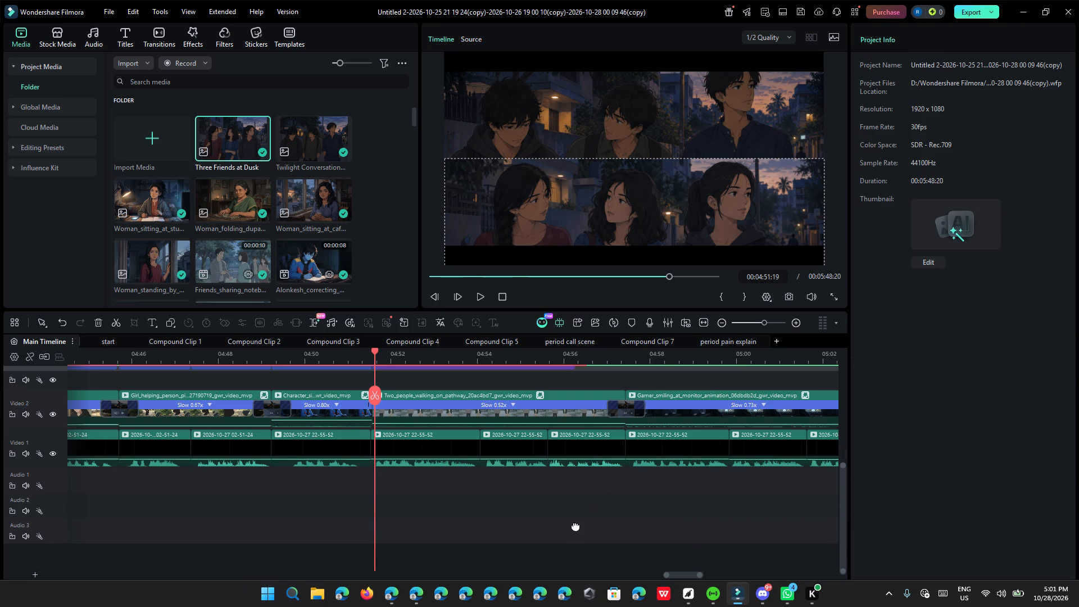
pyautogui.scroll(4, 575, 525)
pyautogui.click(381, 277)
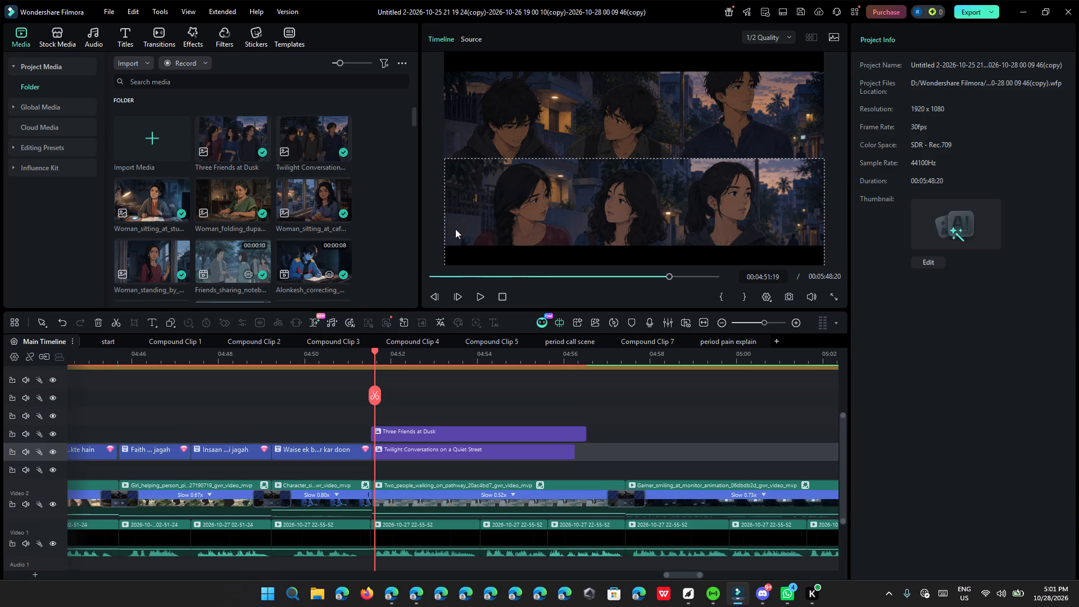
pyautogui.click(425, 212)
pyautogui.click(434, 165)
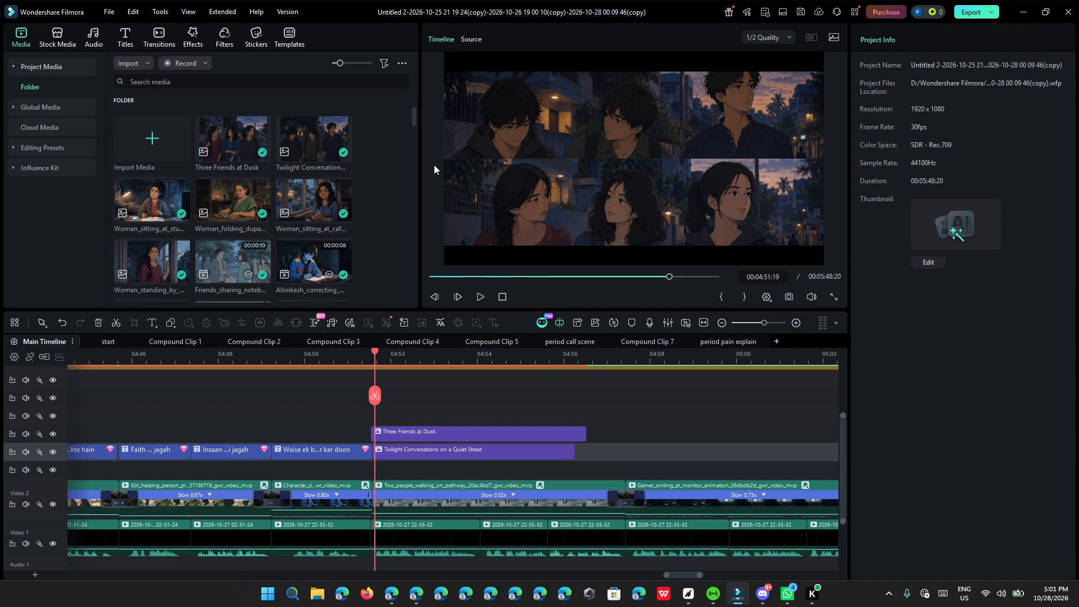
pyautogui.click(478, 301)
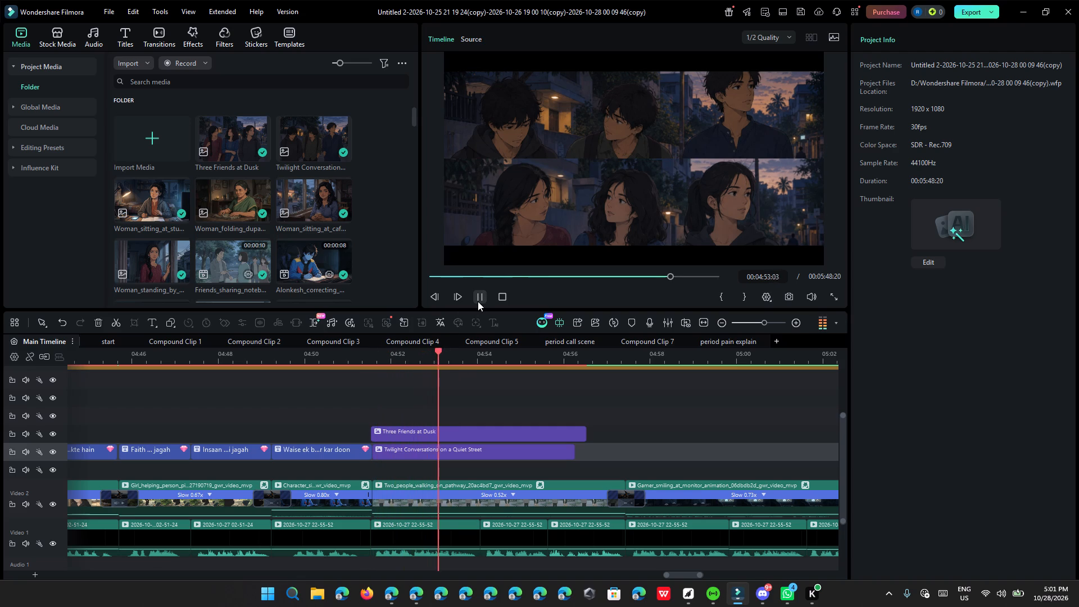
pyautogui.click(478, 301)
# Shift the Three Friends at Dusk clip along its track so it starts together with the Twilight Conversations clip.
pyautogui.keyDown('ctrl'); pyautogui.scroll(6, 480, 361); pyautogui.keyUp('ctrl')
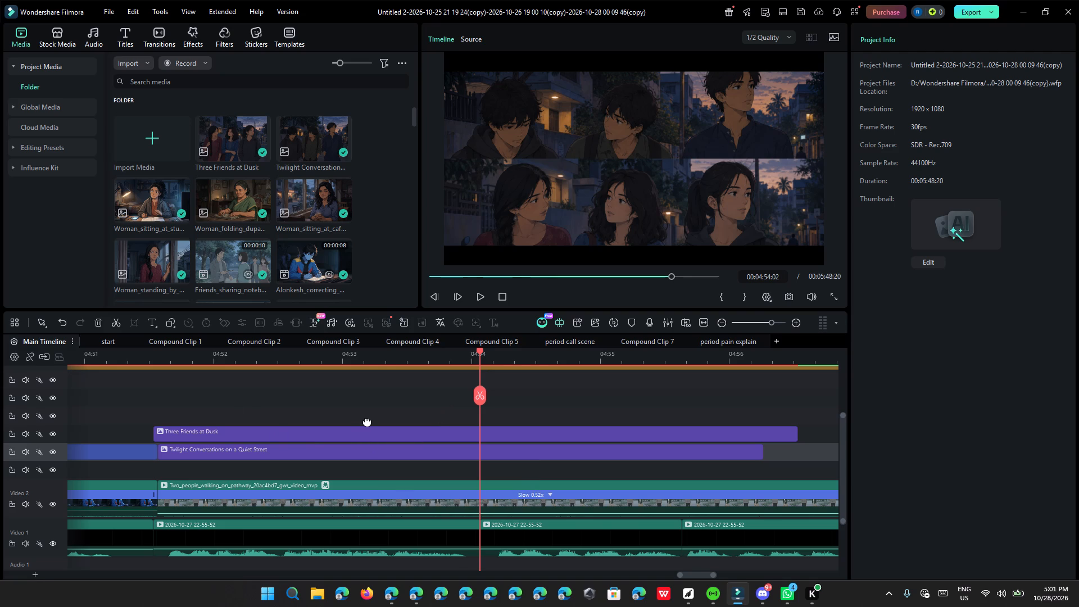
pyautogui.click(250, 436)
pyautogui.moveTo(250, 435); pyautogui.dragTo(272, 435)
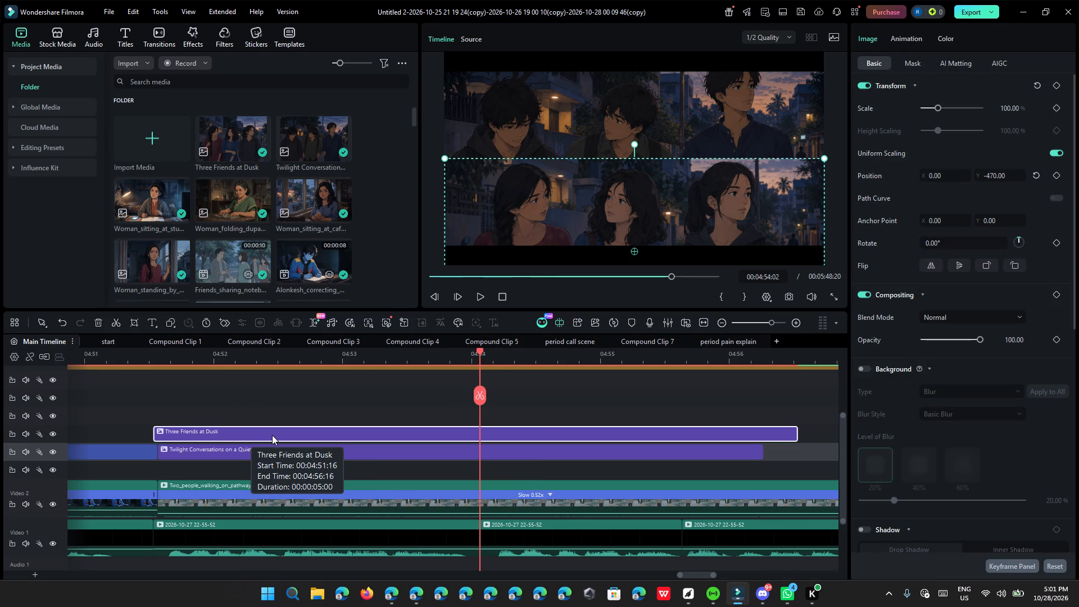
pyautogui.moveTo(272, 435); pyautogui.dragTo(302, 436)
pyautogui.moveTo(295, 430); pyautogui.dragTo(310, 430)
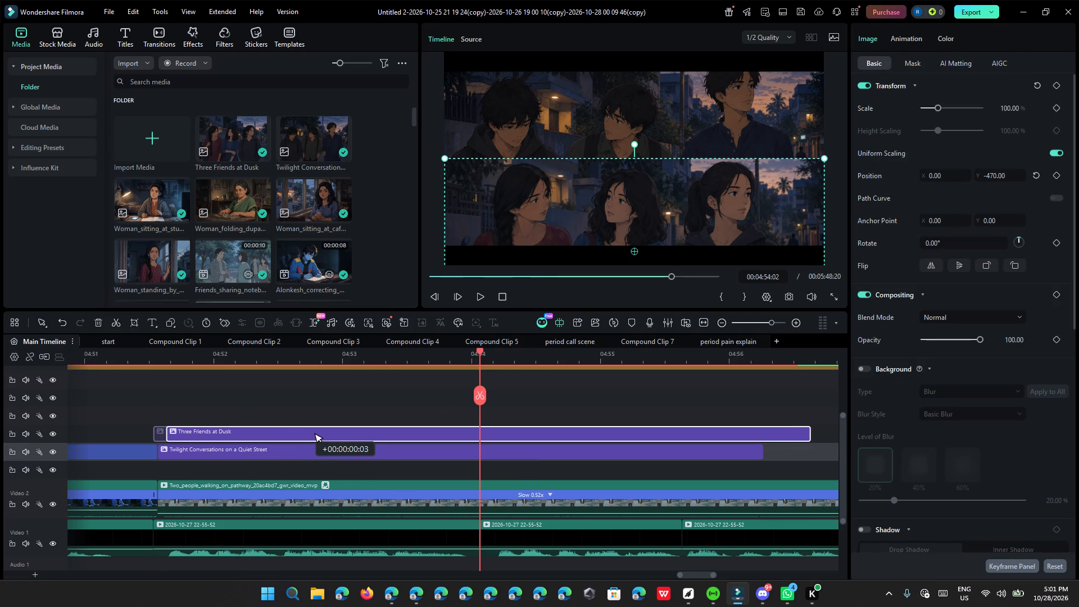
pyautogui.moveTo(310, 430); pyautogui.dragTo(302, 430)
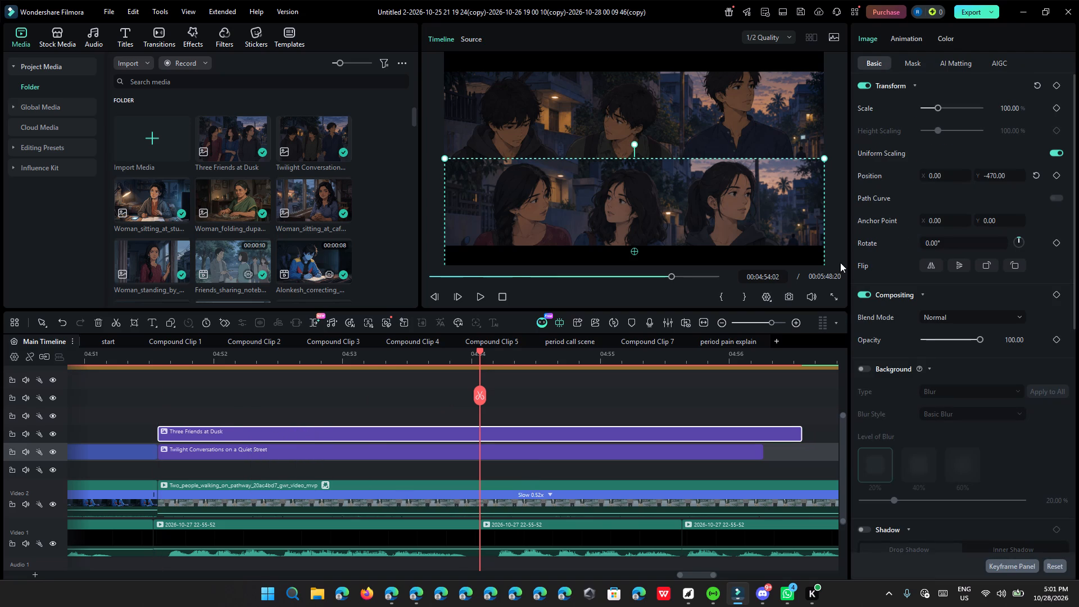
# Apply the Fade Slide1 entrance motion preset to the Three Friends at Dusk clip.
pyautogui.click(911, 46)
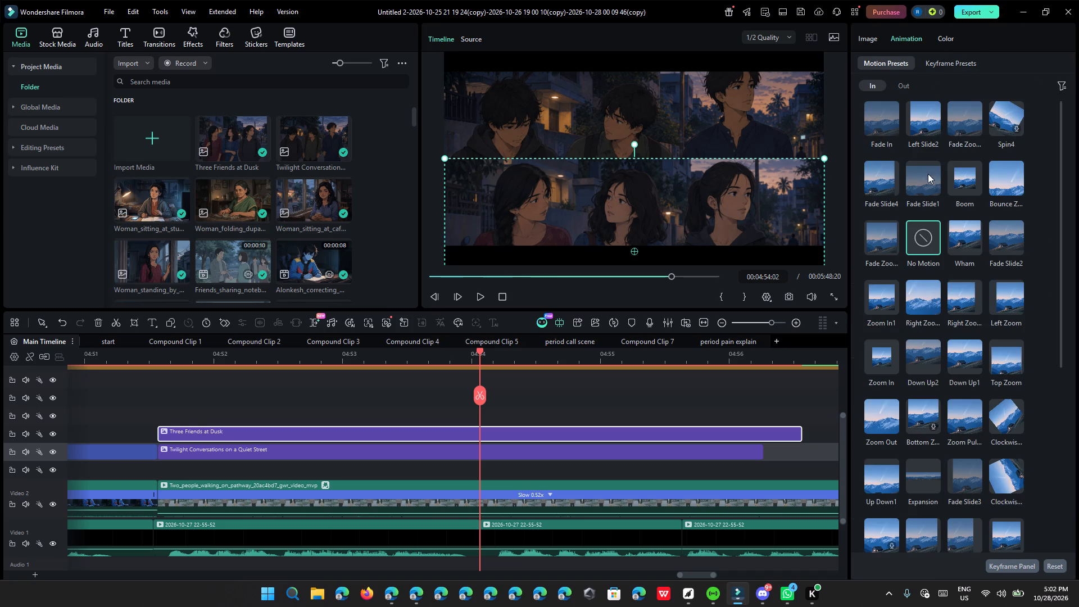
pyautogui.click(926, 178)
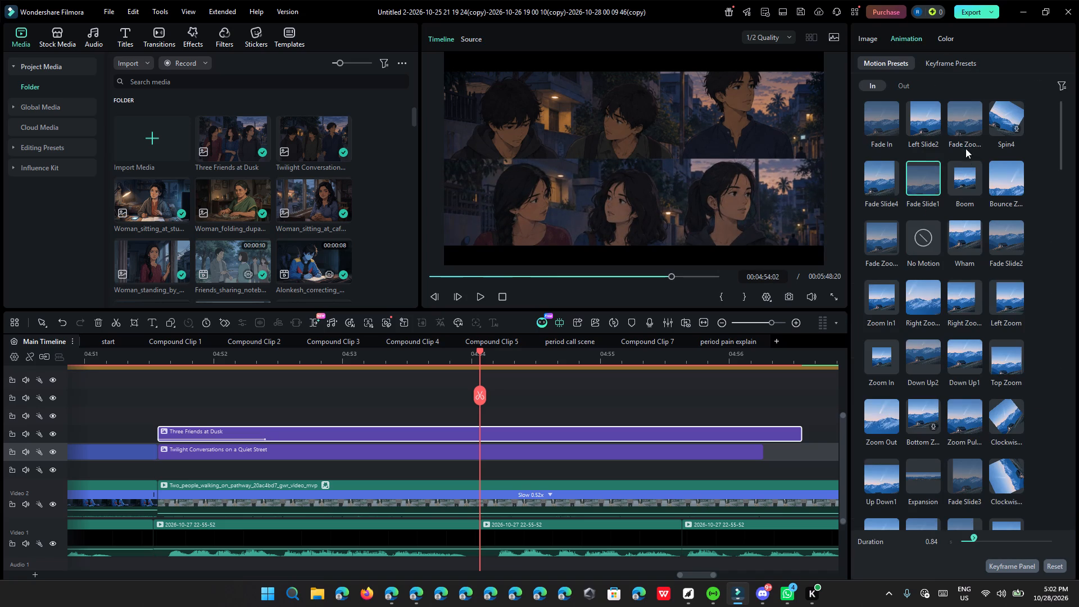
# Apply the Fade Slide2 entrance motion preset to the Twilight Conversations clip.
pyautogui.click(548, 450)
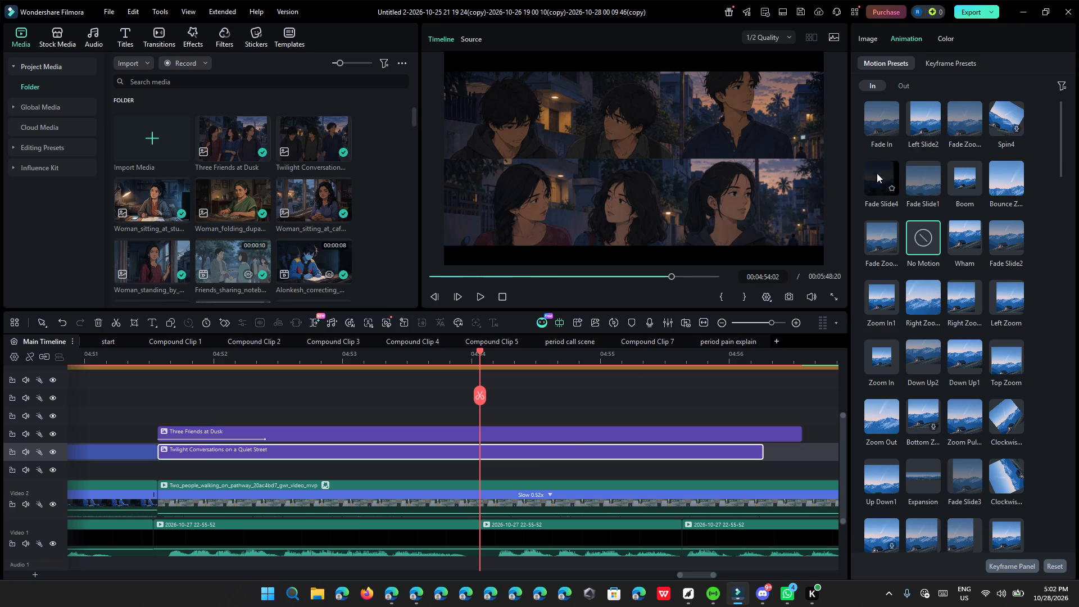
pyautogui.click(998, 230)
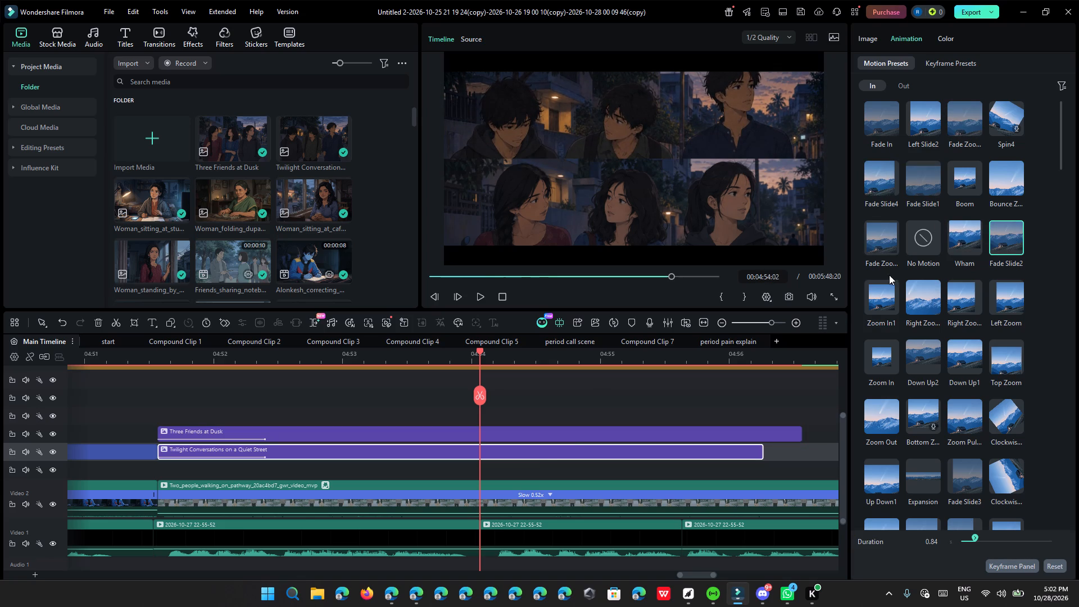
# Play the split-screen from the clips' start at 00:04:51:17 to check both entrance animations.
pyautogui.click(160, 361)
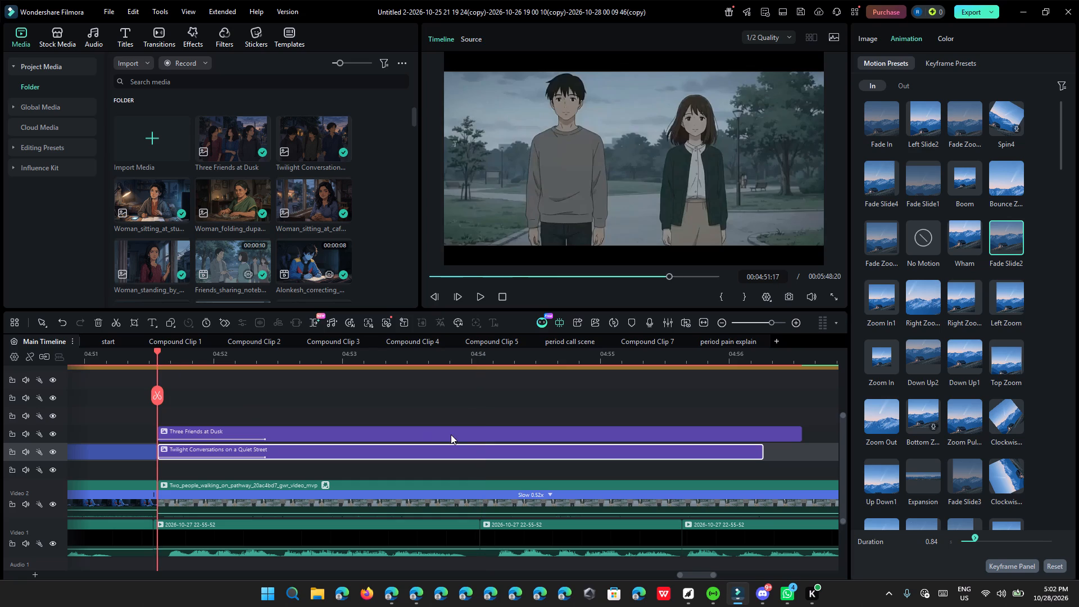
pyautogui.click(451, 434)
pyautogui.click(463, 408)
pyautogui.click(438, 384)
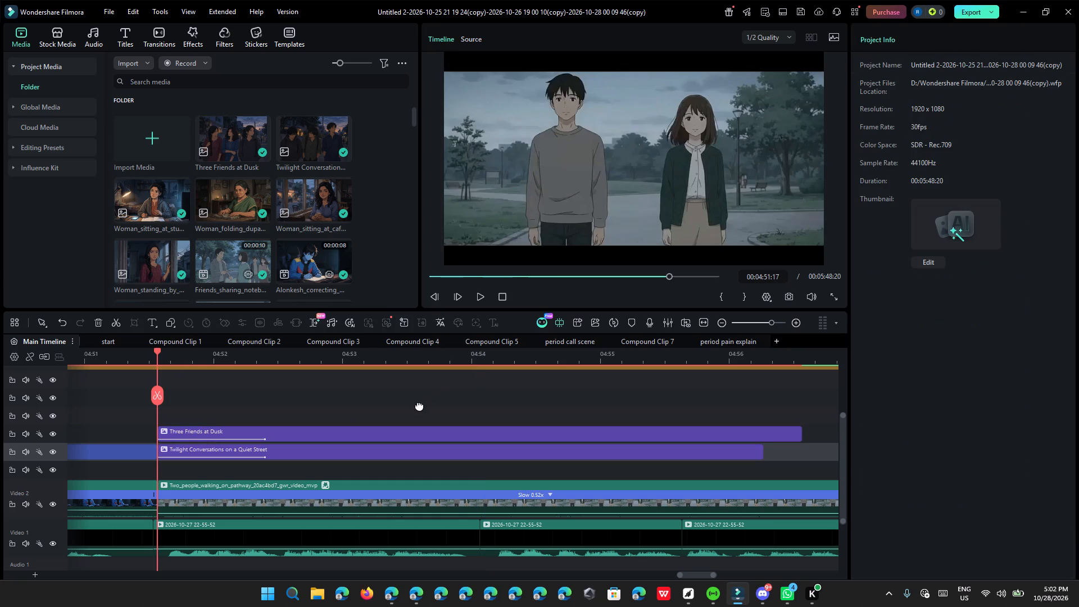
pyautogui.click(478, 294)
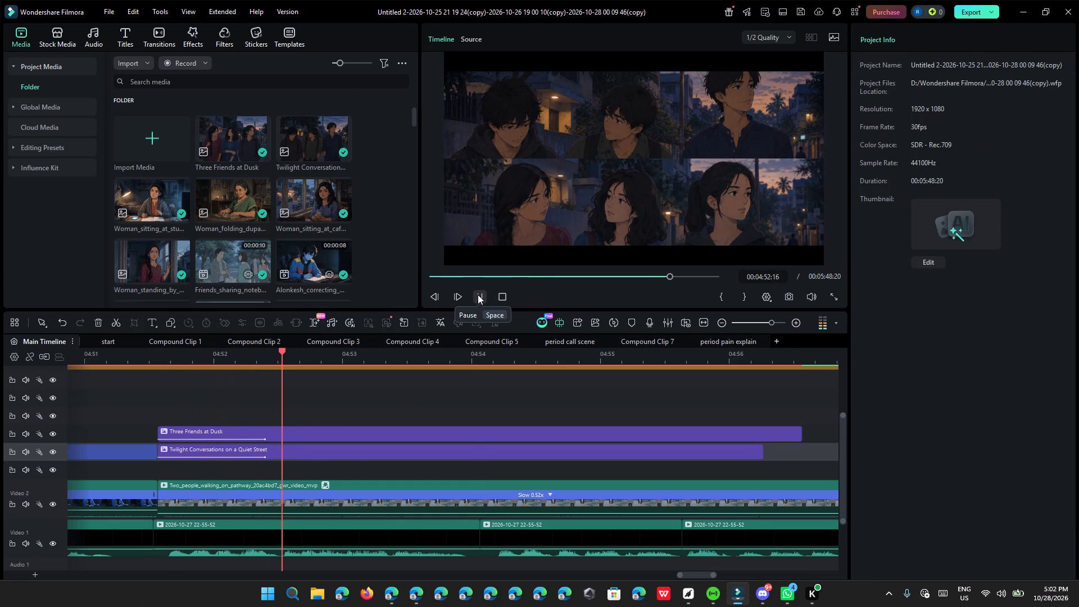
# Move the Three Friends at Dusk clip later on its track, starting it with the second audio clip just after 00:04:54.
pyautogui.click(478, 295)
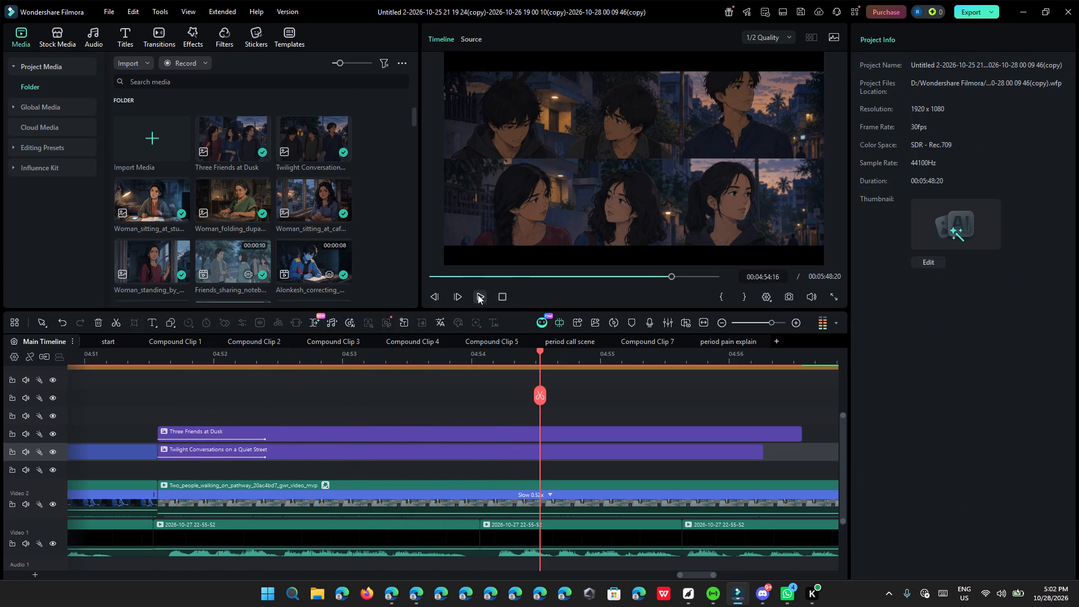
pyautogui.moveTo(337, 434); pyautogui.dragTo(447, 438)
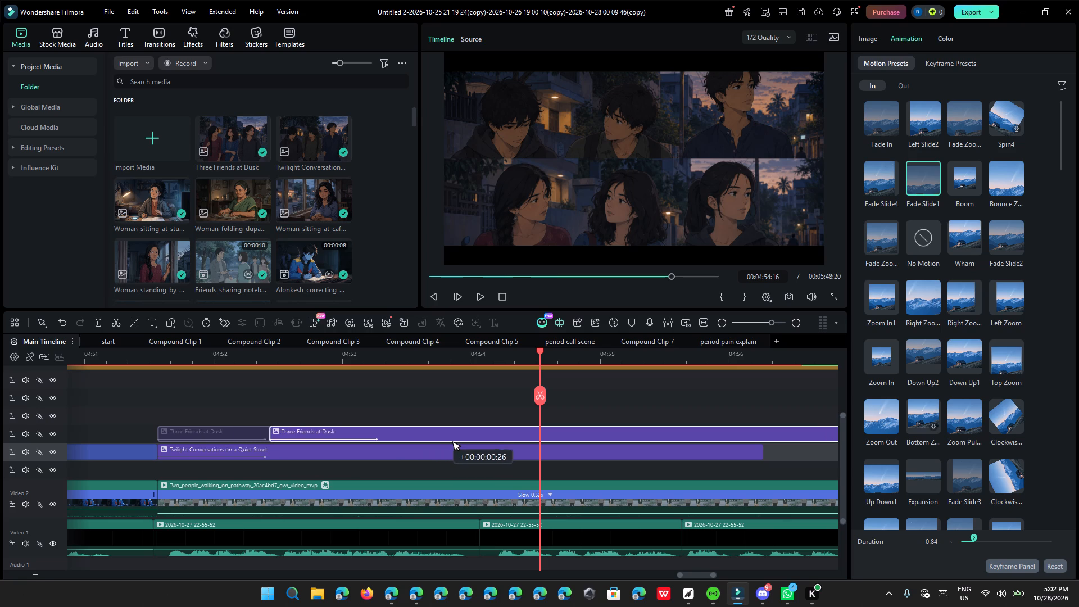
pyautogui.moveTo(447, 438); pyautogui.dragTo(448, 438)
pyautogui.moveTo(448, 438); pyautogui.dragTo(678, 433)
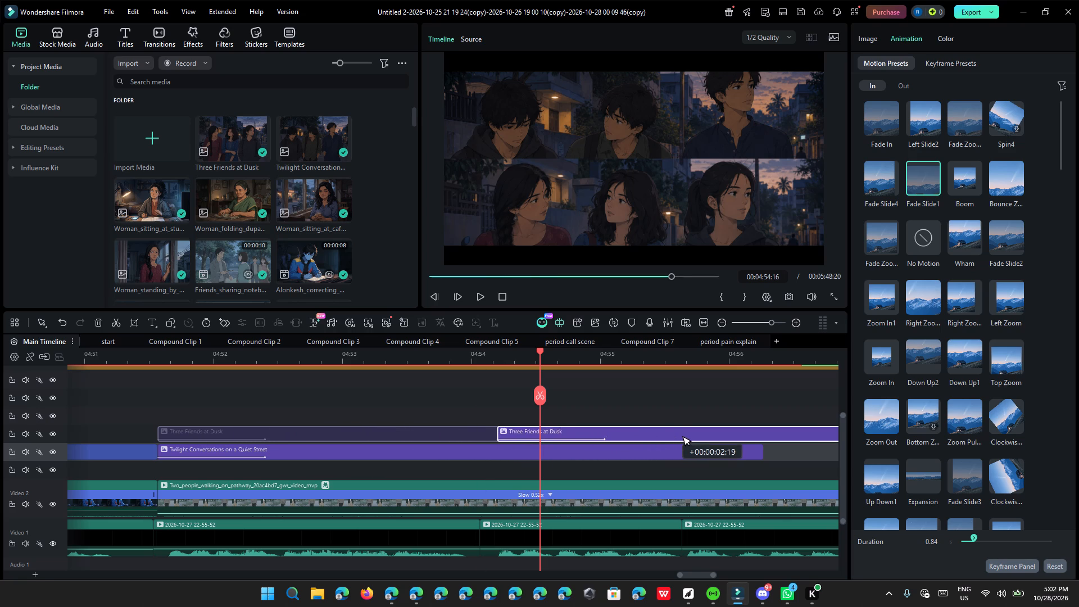
pyautogui.moveTo(678, 433); pyautogui.dragTo(661, 433)
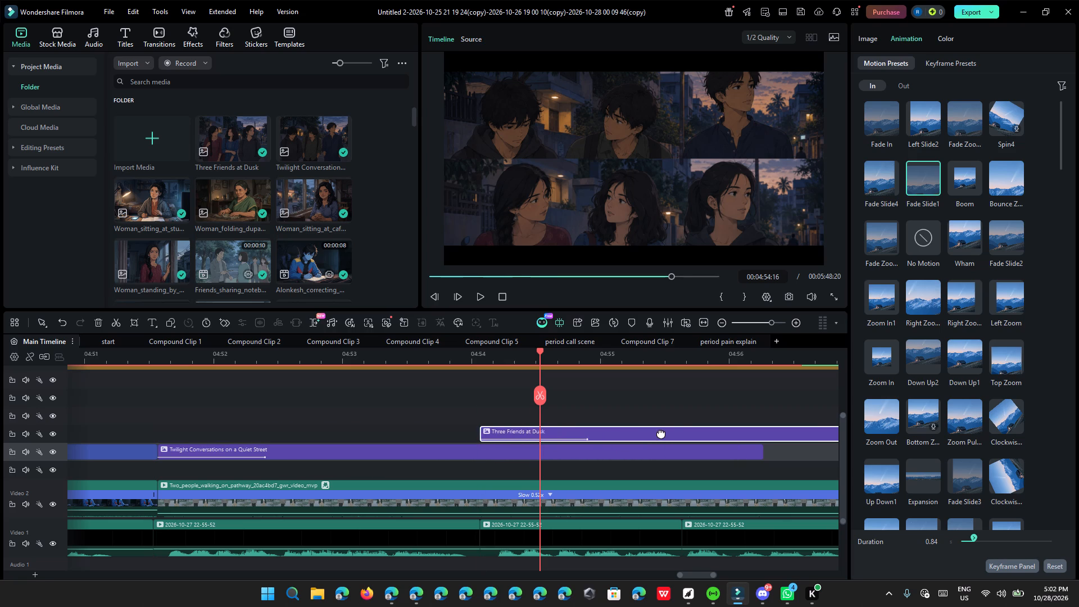
# Play and scrub from the Twilight Conversations clip's start to past 00:04:55 to check the staggered entrances of both images.
pyautogui.click(150, 360)
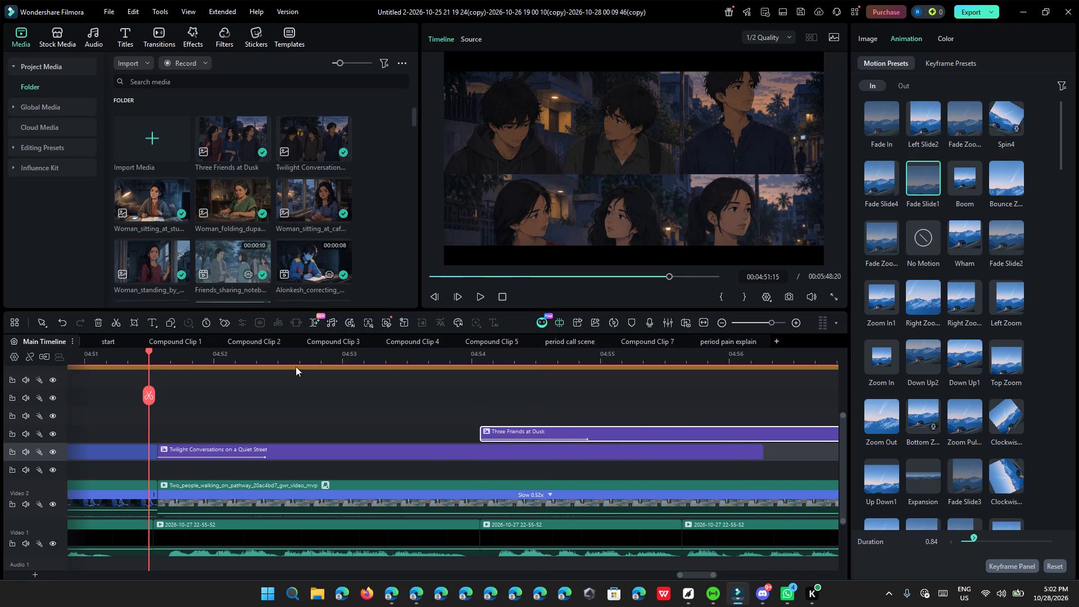
pyautogui.click(484, 297)
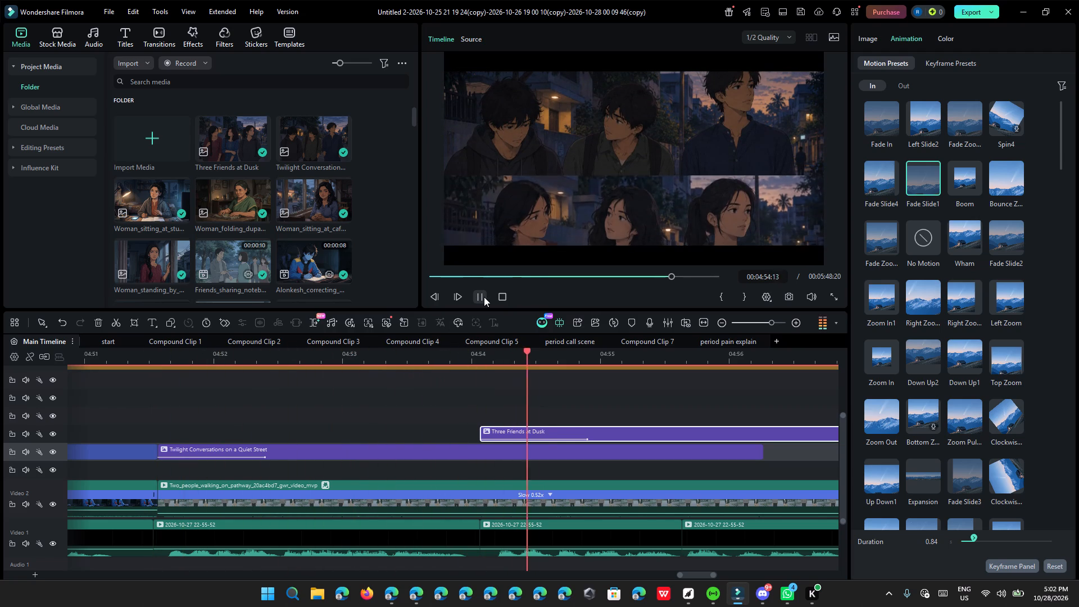
pyautogui.click(484, 297)
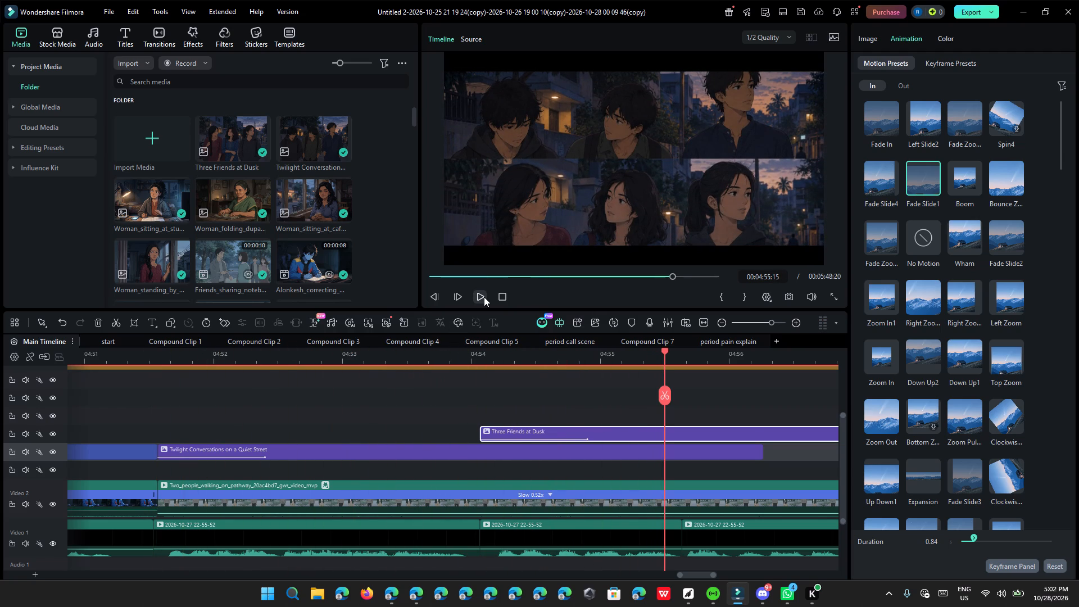
pyautogui.click(165, 359)
pyautogui.moveTo(165, 357); pyautogui.dragTo(177, 357)
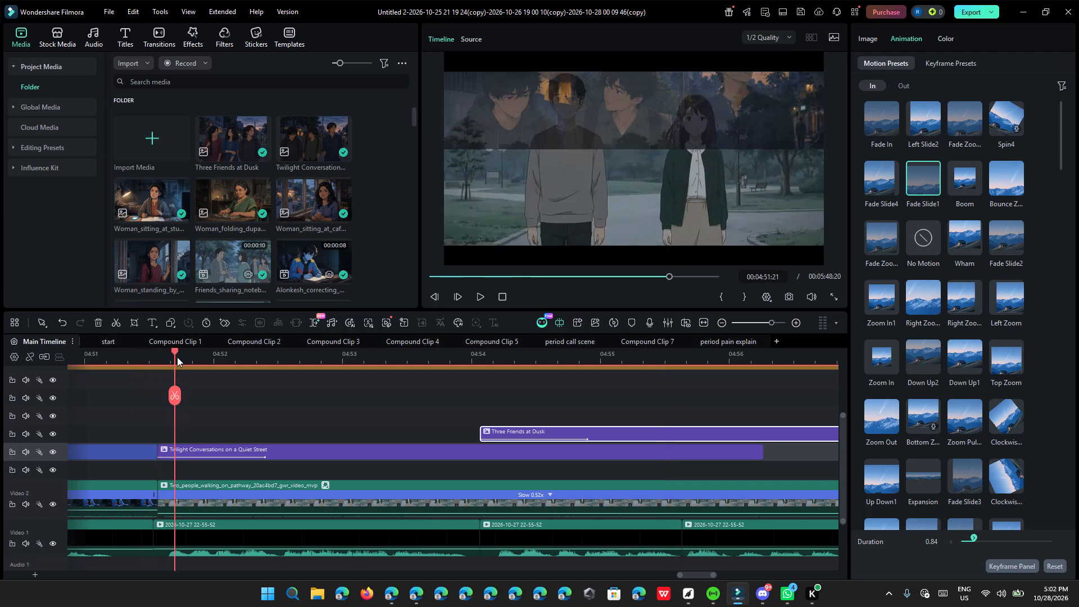
pyautogui.moveTo(177, 357); pyautogui.dragTo(294, 361)
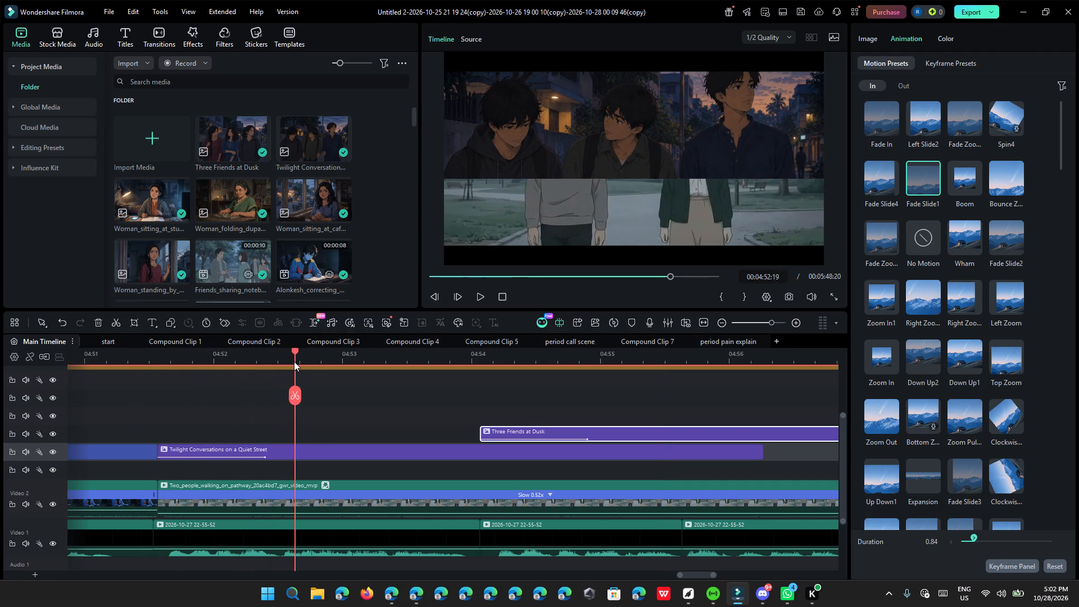
pyautogui.moveTo(294, 361); pyautogui.dragTo(491, 415)
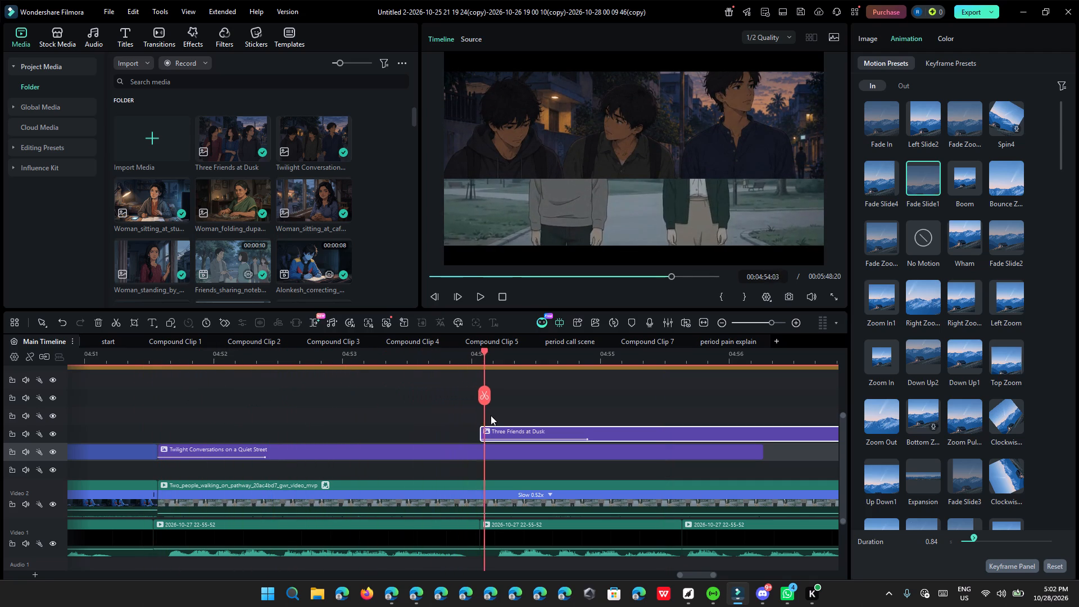
pyautogui.moveTo(491, 415); pyautogui.dragTo(661, 441)
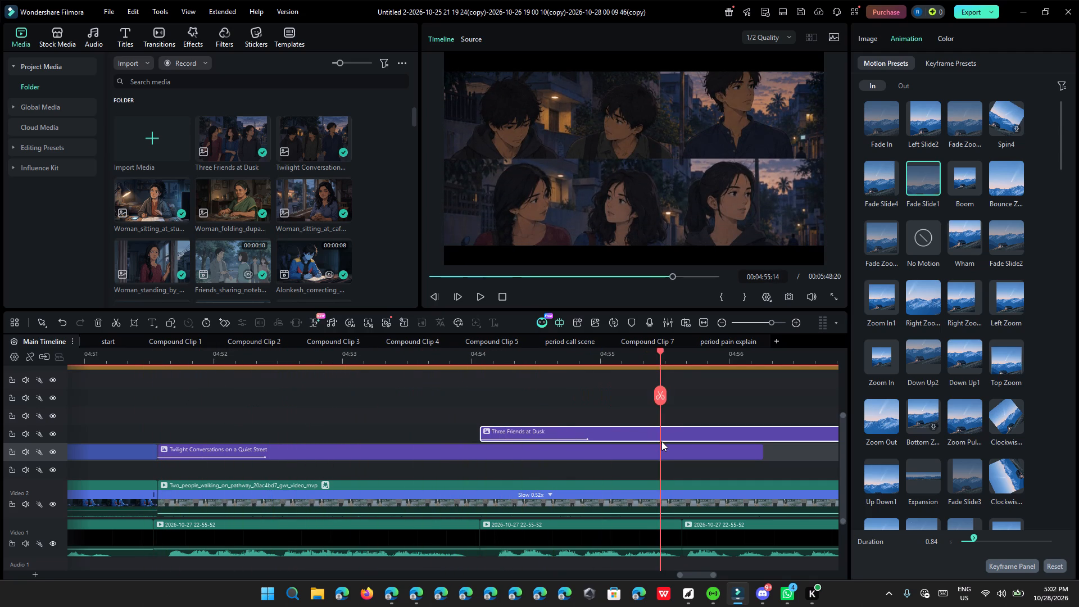
pyautogui.moveTo(661, 441); pyautogui.dragTo(579, 473)
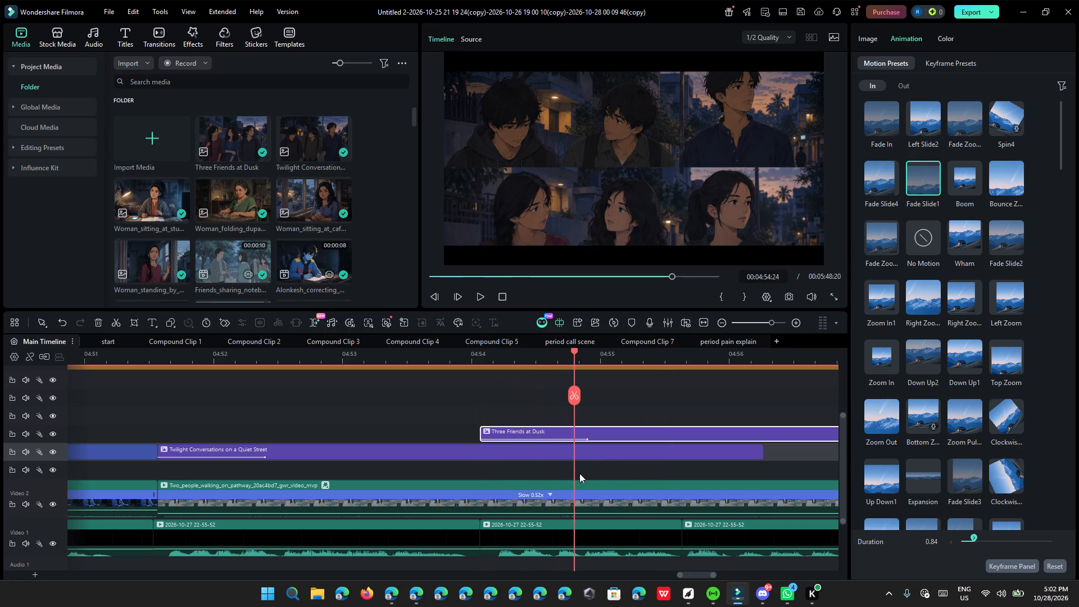
pyautogui.moveTo(579, 473); pyautogui.dragTo(627, 470)
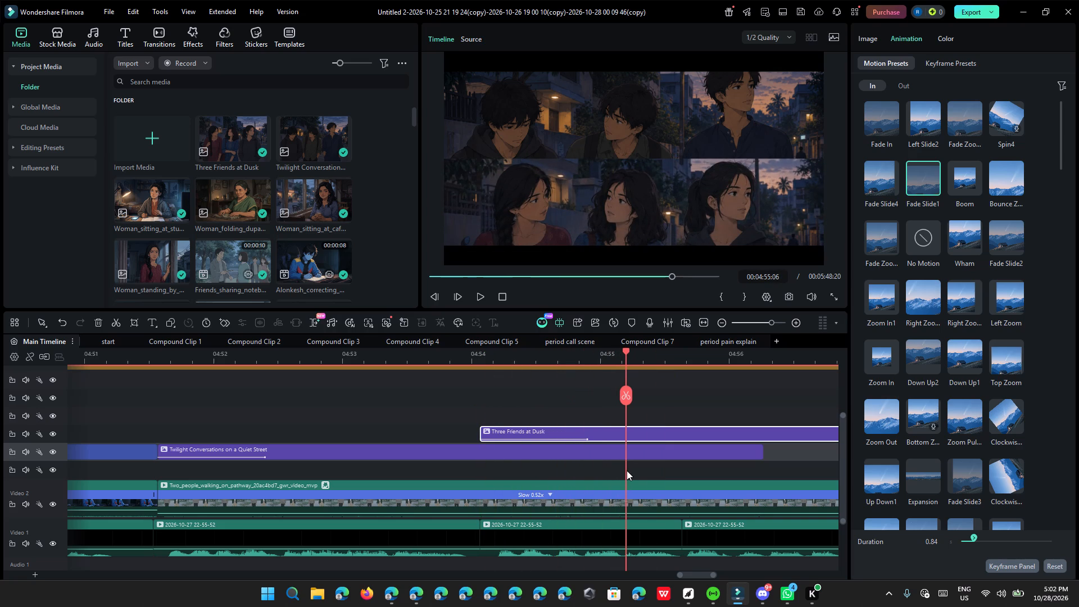
pyautogui.moveTo(627, 470); pyautogui.dragTo(618, 472)
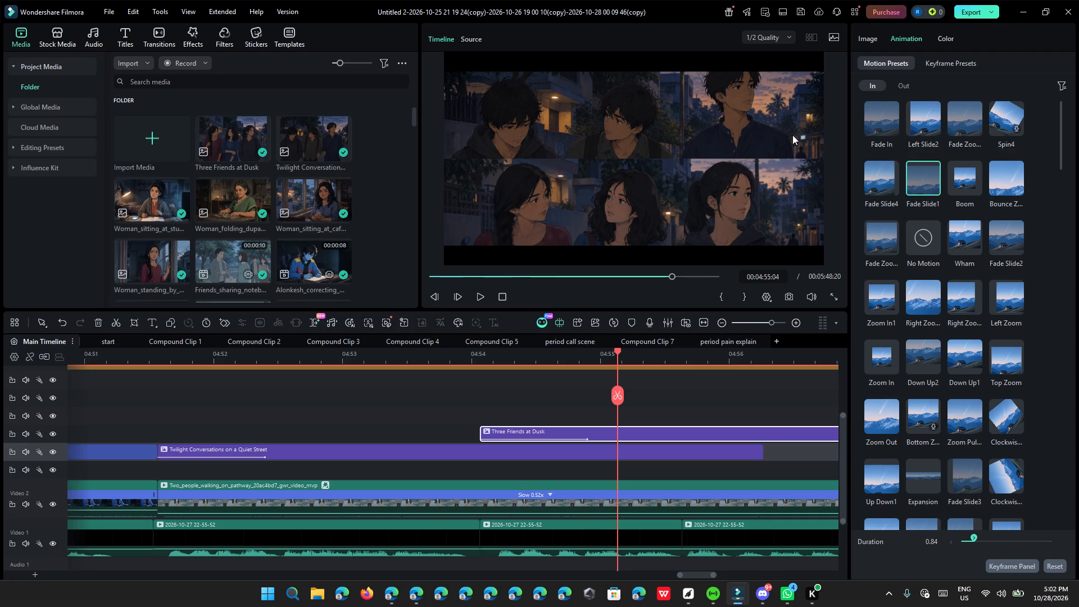
pyautogui.click(792, 135)
pyautogui.click(790, 127)
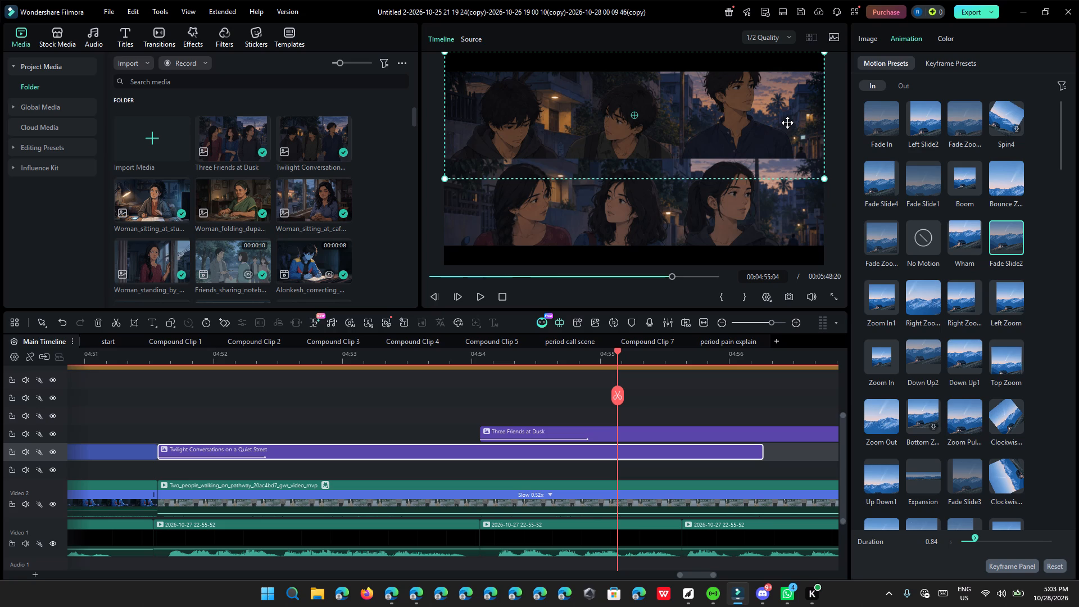
# Replay and scrub the Three Friends at Dusk entrance from about 00:04:54:00 to check how it slides over the other image.
pyautogui.click(473, 361)
pyautogui.click(482, 301)
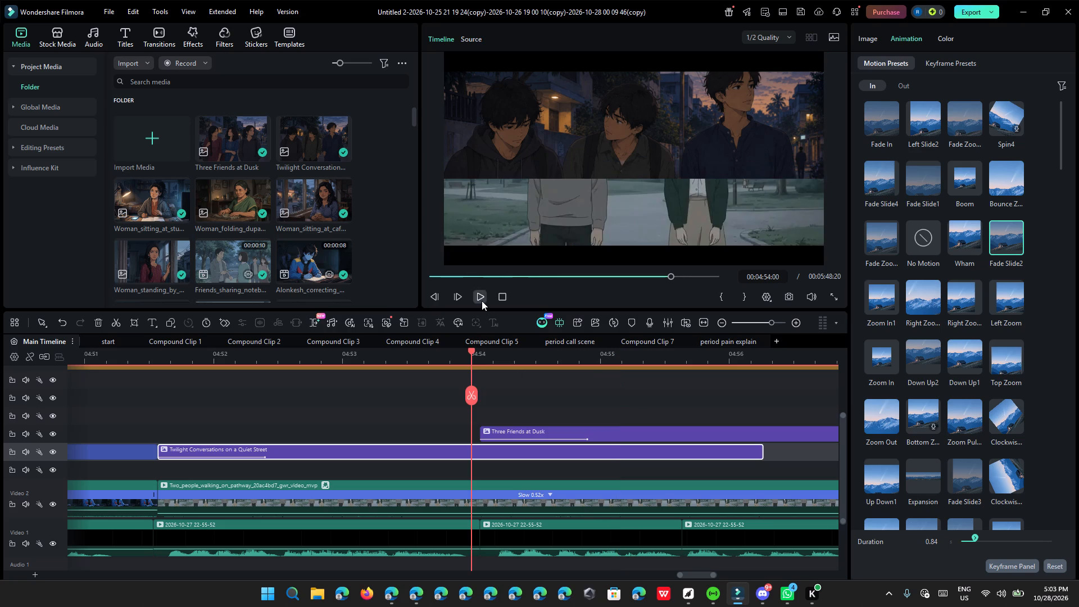
pyautogui.click(482, 301)
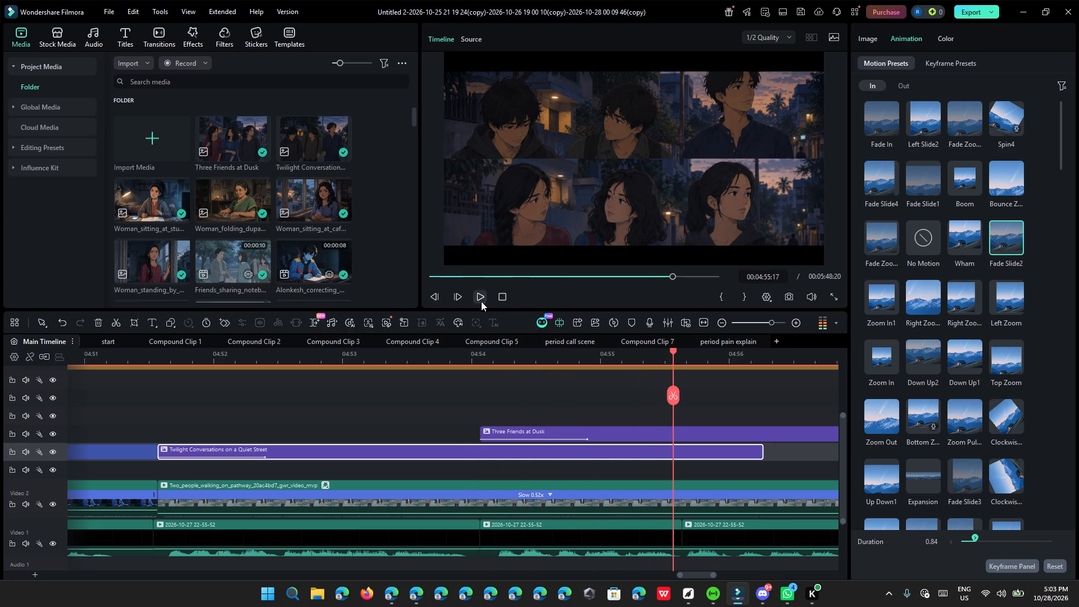
pyautogui.click(477, 360)
pyautogui.moveTo(475, 356); pyautogui.dragTo(491, 360)
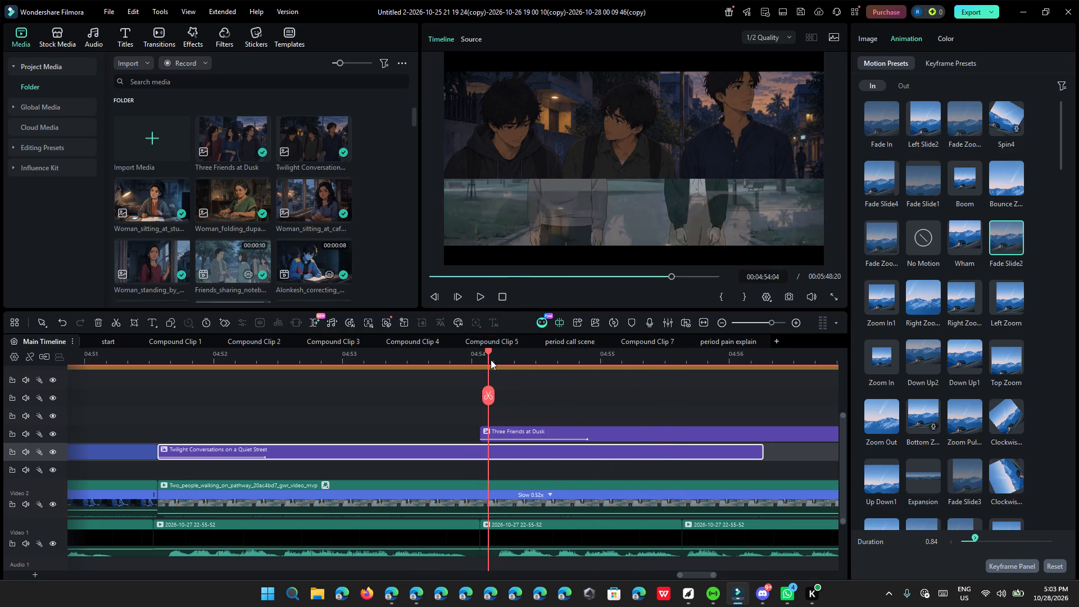
pyautogui.moveTo(491, 360); pyautogui.dragTo(597, 411)
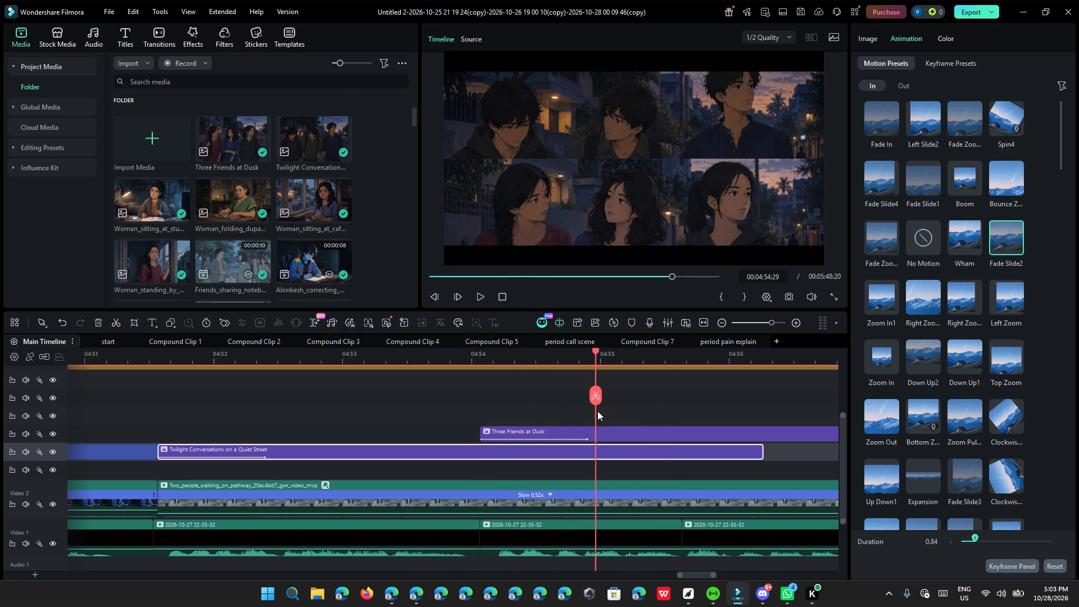
pyautogui.moveTo(597, 411); pyautogui.dragTo(487, 431)
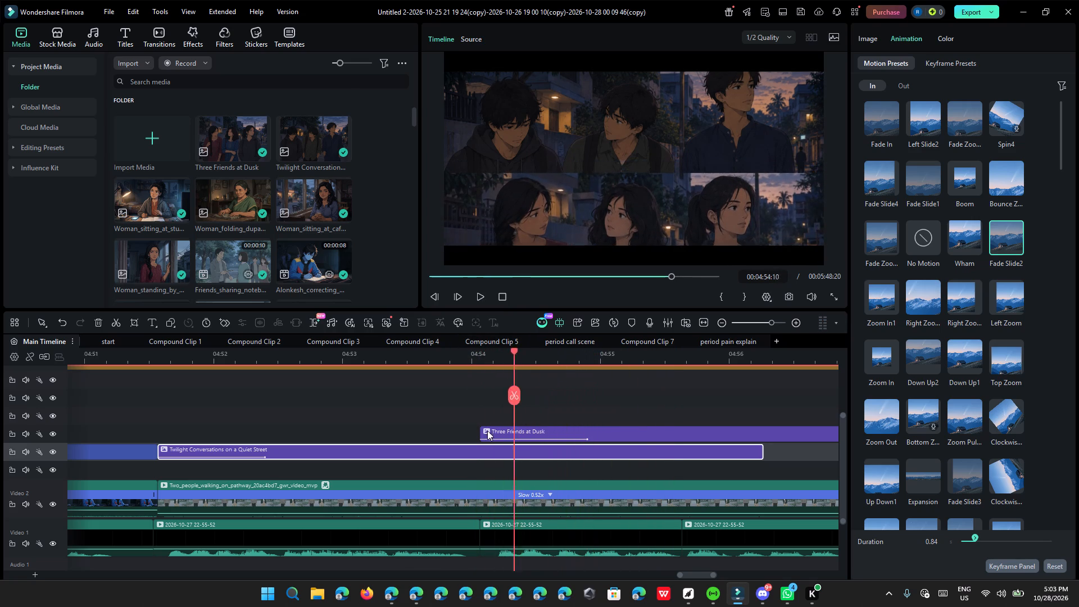
pyautogui.moveTo(487, 431); pyautogui.dragTo(588, 453)
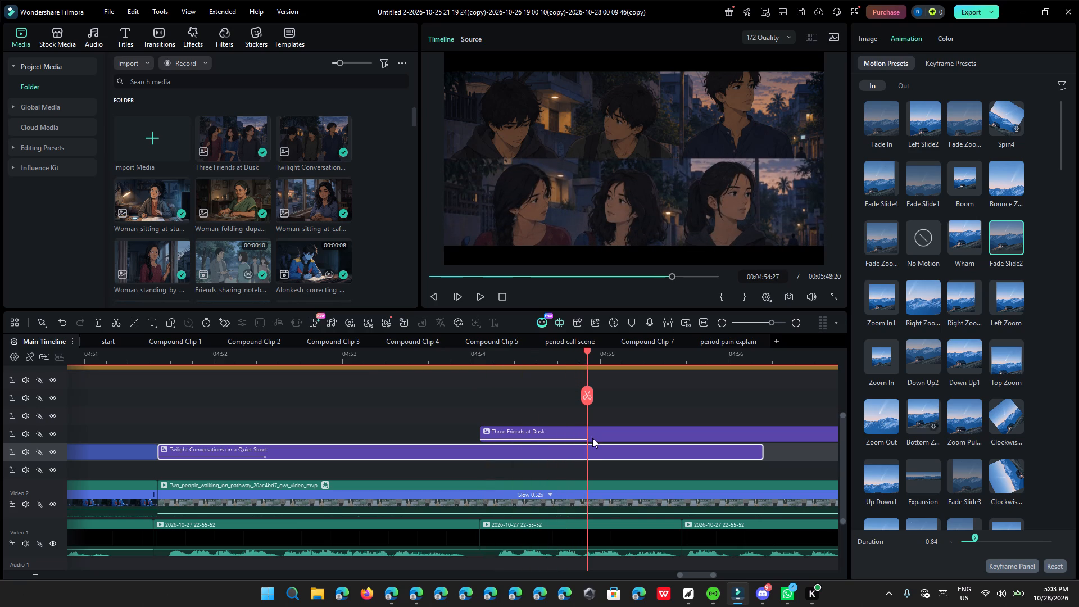
# Apply Crop to Fit to the Twilight Conversations clip and shift the image downward so the boys' faces show in the upper half.
pyautogui.click(593, 437)
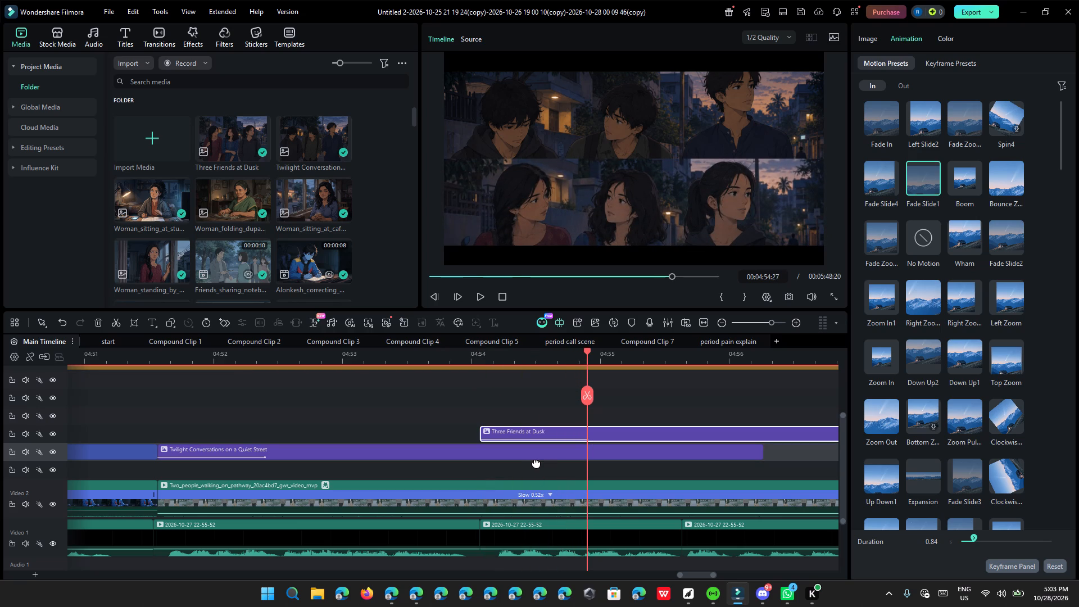
pyautogui.click(546, 460)
pyautogui.rightClick(546, 460)
pyautogui.click(525, 456)
pyautogui.rightClick(525, 456)
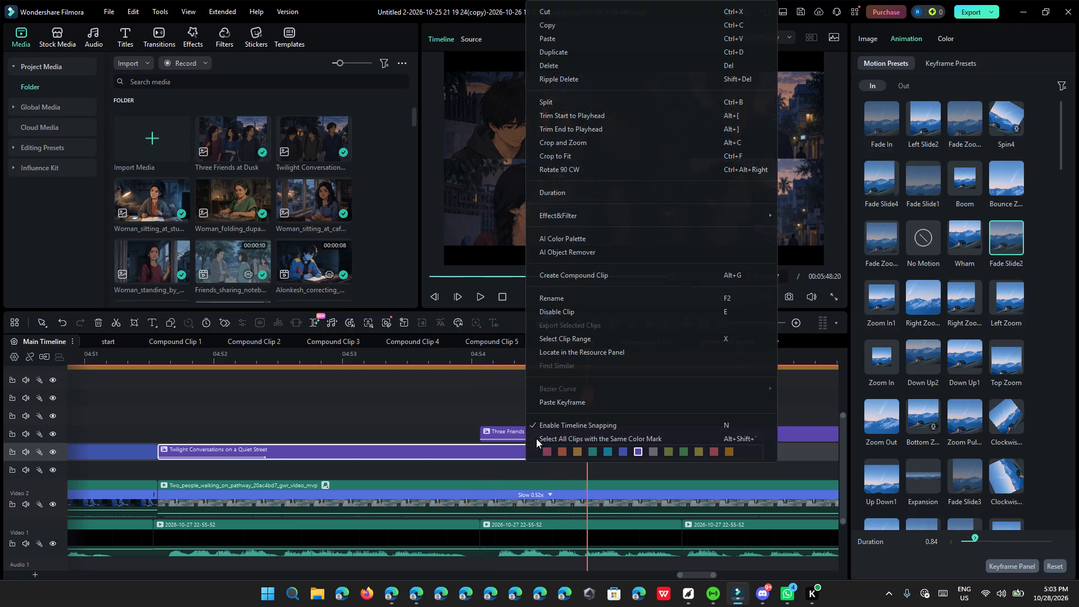
pyautogui.click(599, 159)
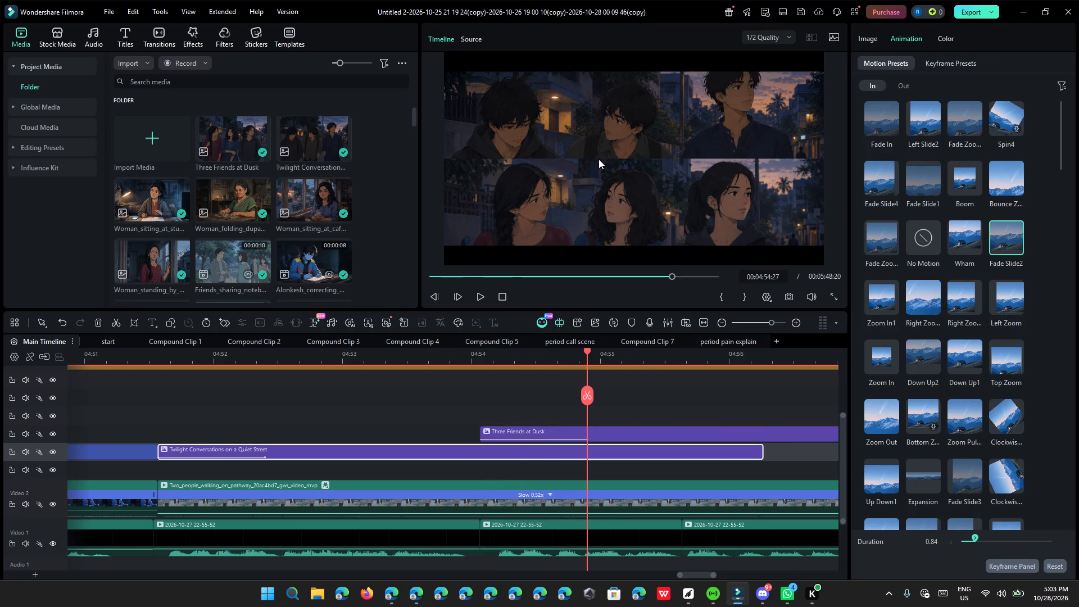
pyautogui.click(631, 122)
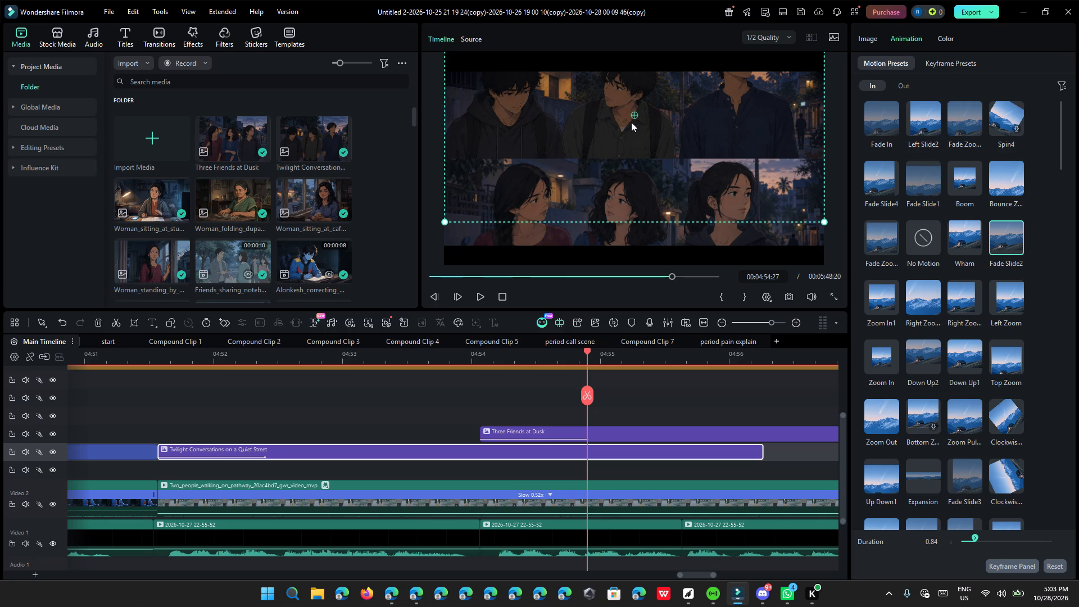
pyautogui.moveTo(631, 122); pyautogui.dragTo(631, 157)
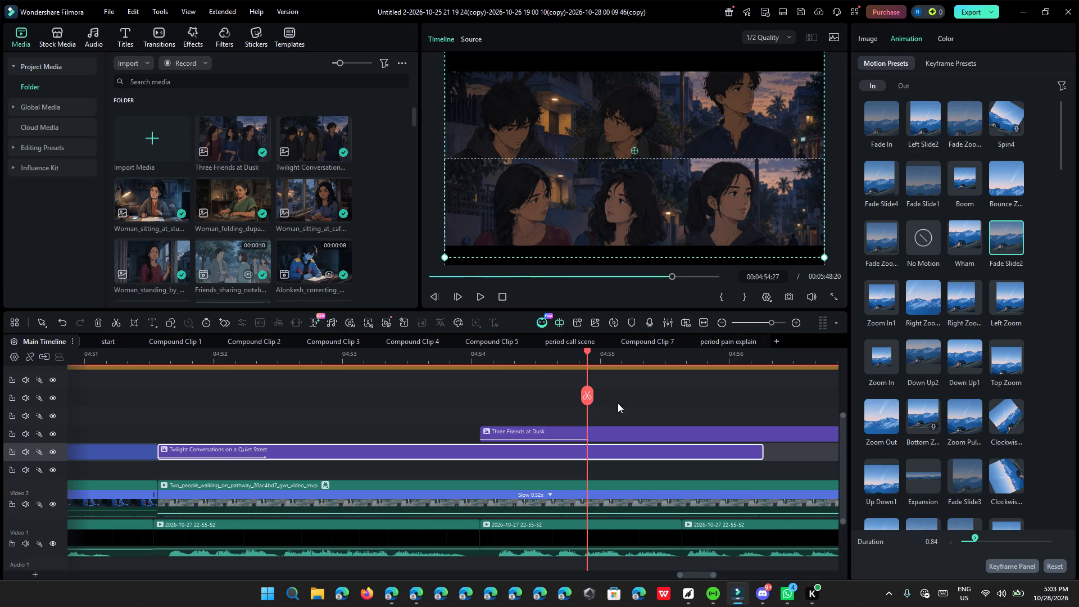
# Scrub the second entrance, then play from just before the Twilight Conversations clip to past its end to check the whole split-screen.
pyautogui.click(477, 355)
pyautogui.moveTo(478, 355); pyautogui.dragTo(549, 368)
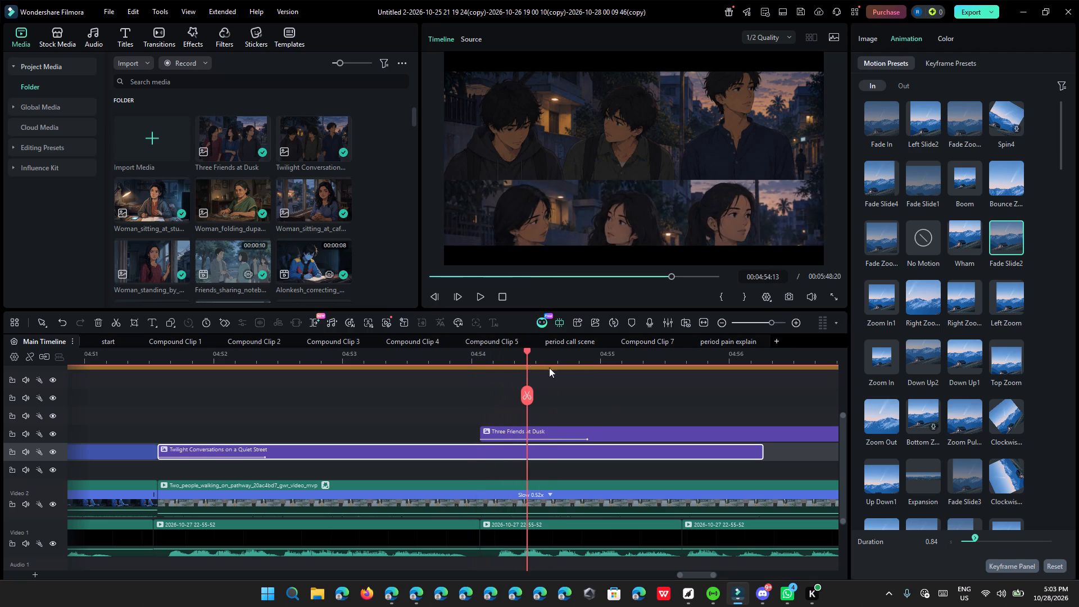
pyautogui.moveTo(549, 368); pyautogui.dragTo(338, 463)
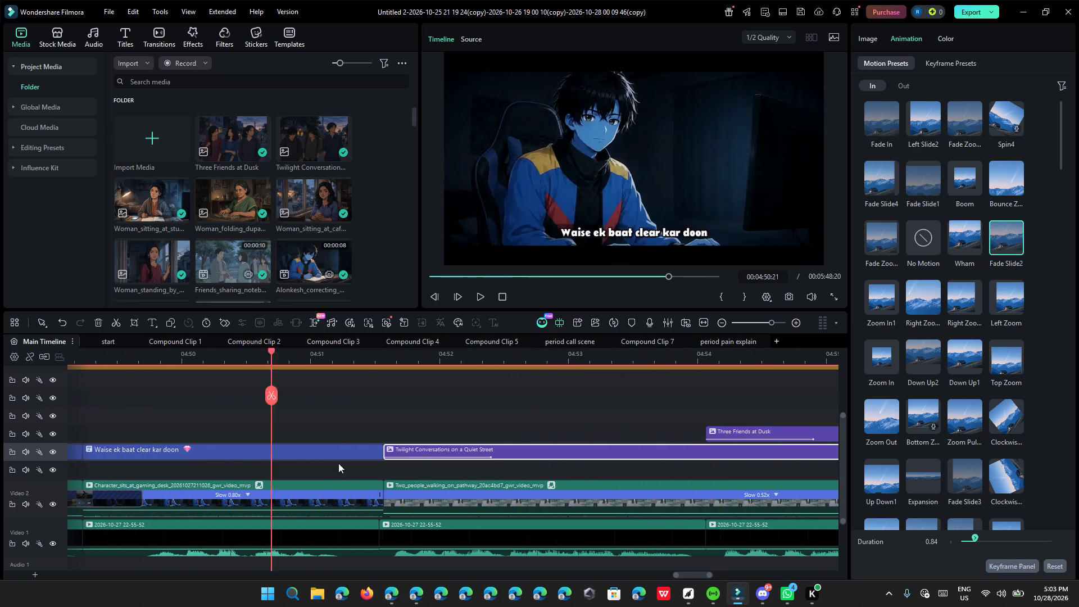
pyautogui.moveTo(338, 463); pyautogui.dragTo(386, 473)
pyautogui.click(474, 301)
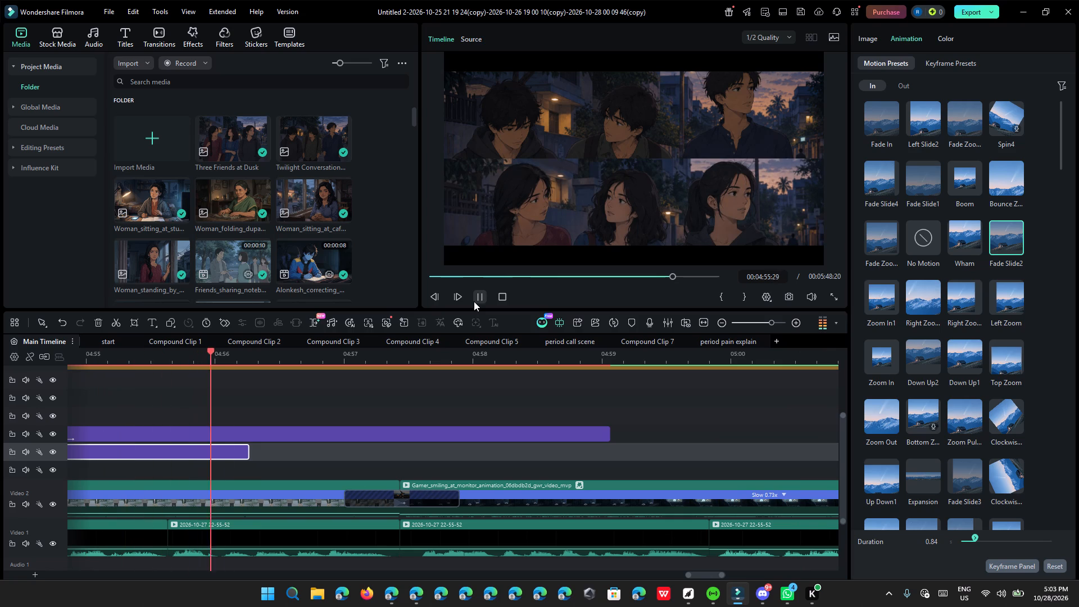
pyautogui.click(225, 364)
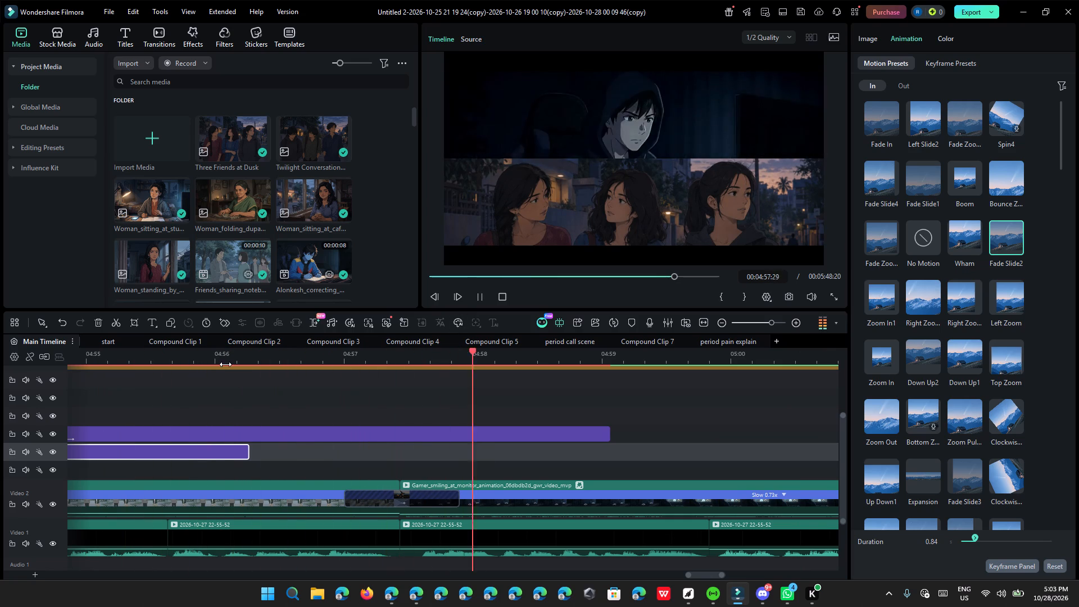
pyautogui.moveTo(227, 357); pyautogui.dragTo(117, 364)
pyautogui.click(117, 364)
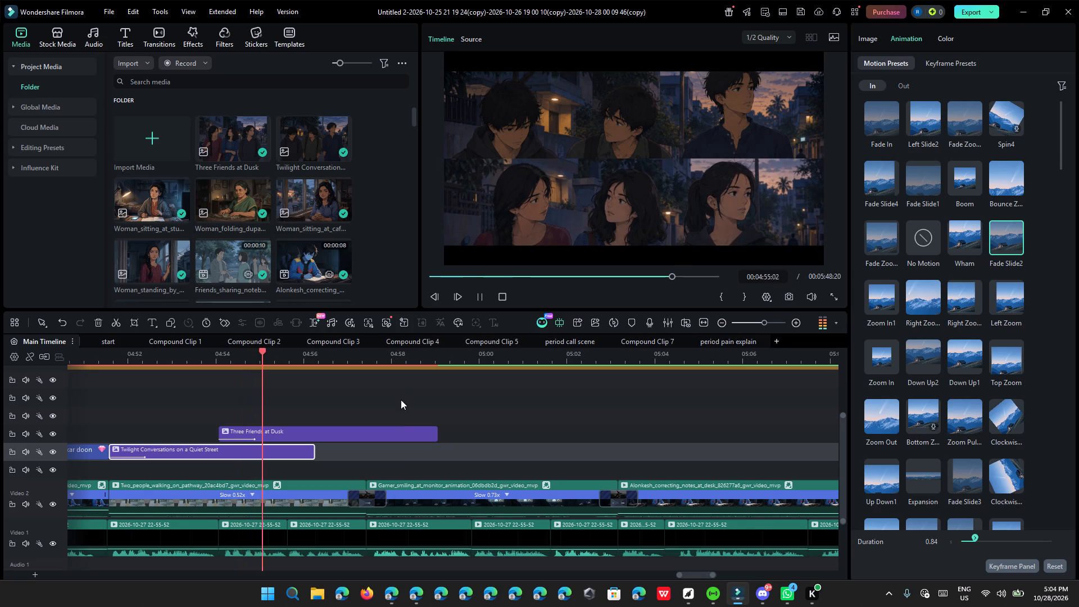
# Trim the end of the Three Friends at Dusk clip back to where the Gamer_smiling_at_monitor video starts.
pyautogui.click(479, 299)
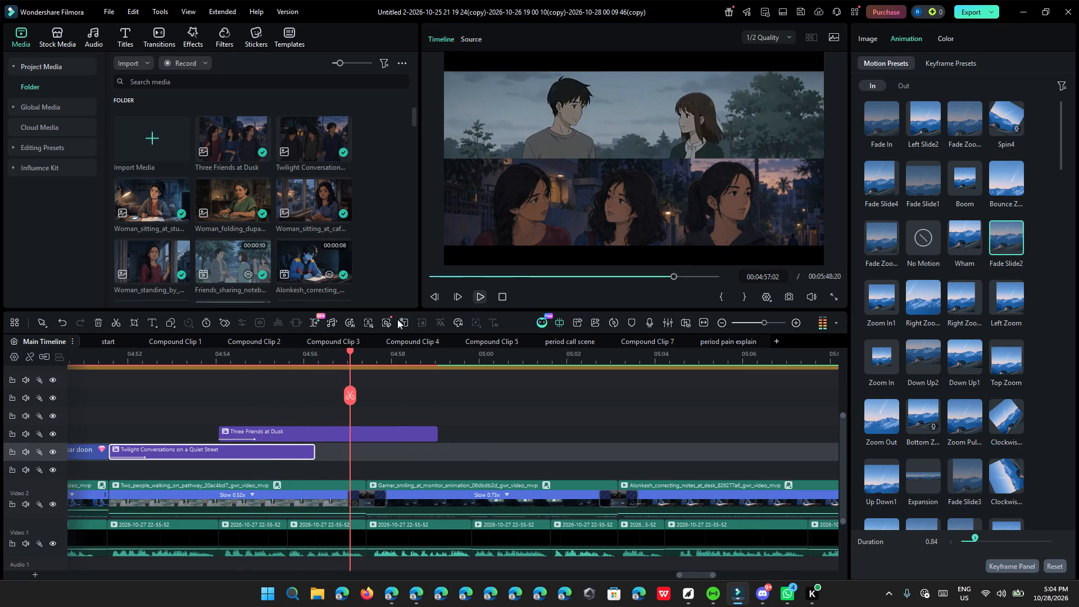
pyautogui.moveTo(435, 433); pyautogui.dragTo(352, 446)
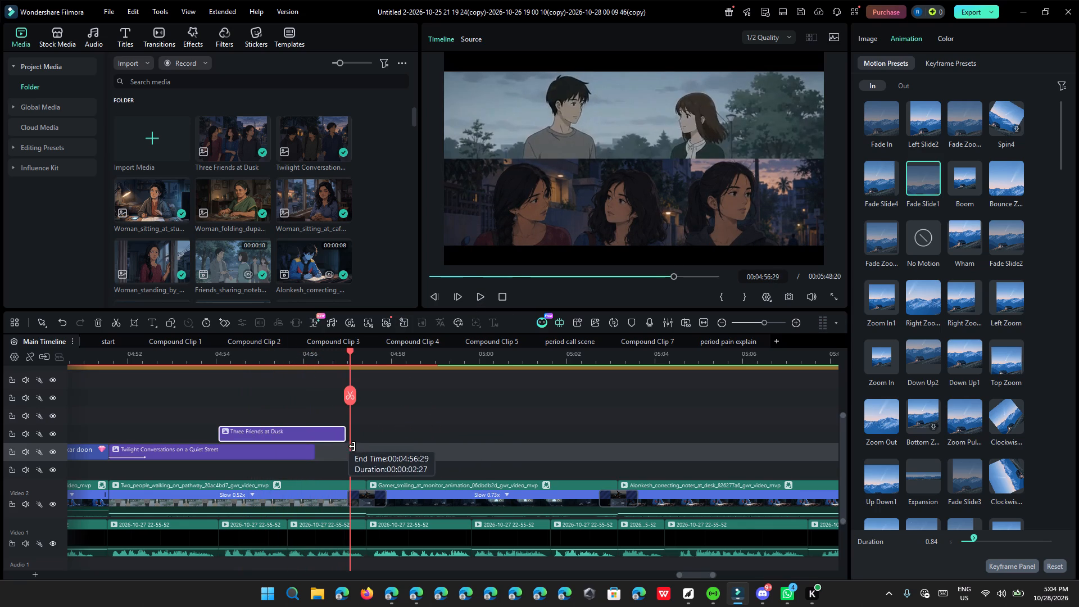
pyautogui.moveTo(352, 446); pyautogui.dragTo(364, 454)
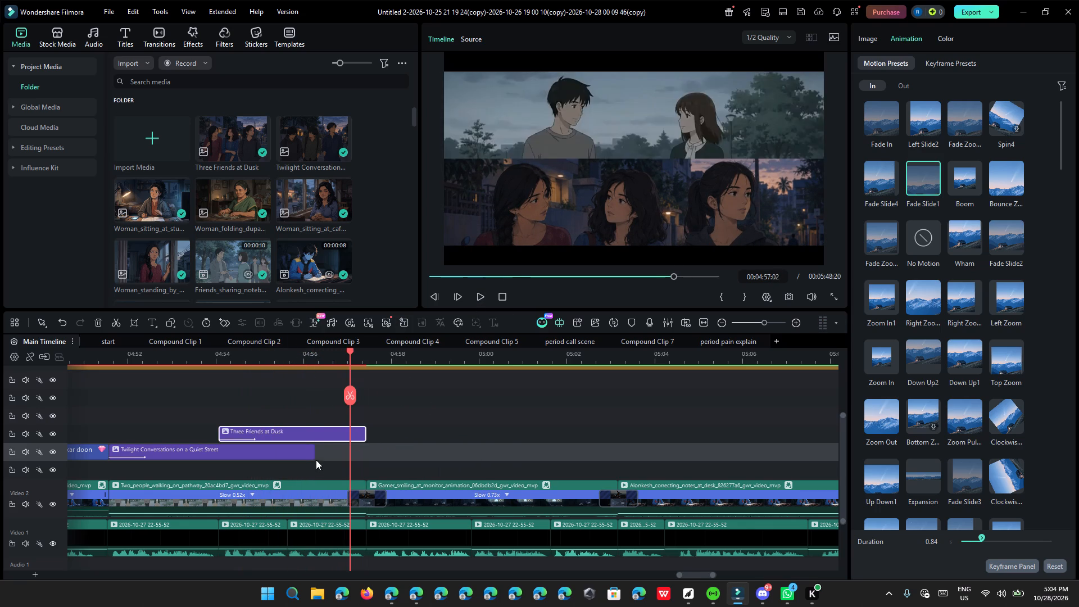
# Extend the end of the Twilight Conversations clip to line up with the end of the Three Friends at Dusk clip.
pyautogui.moveTo(312, 457); pyautogui.dragTo(363, 467)
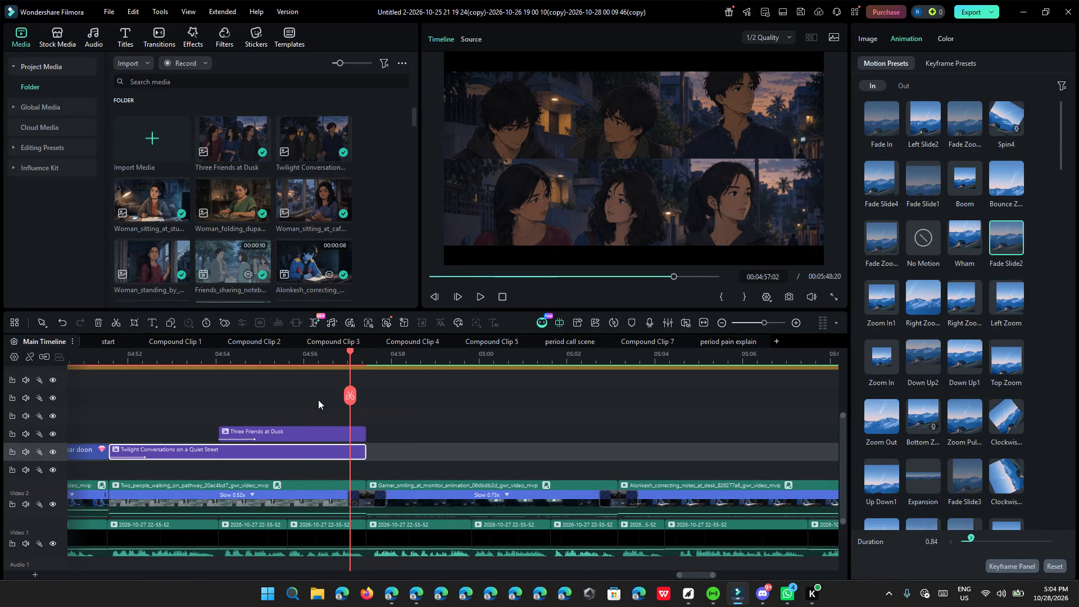
pyautogui.click(275, 368)
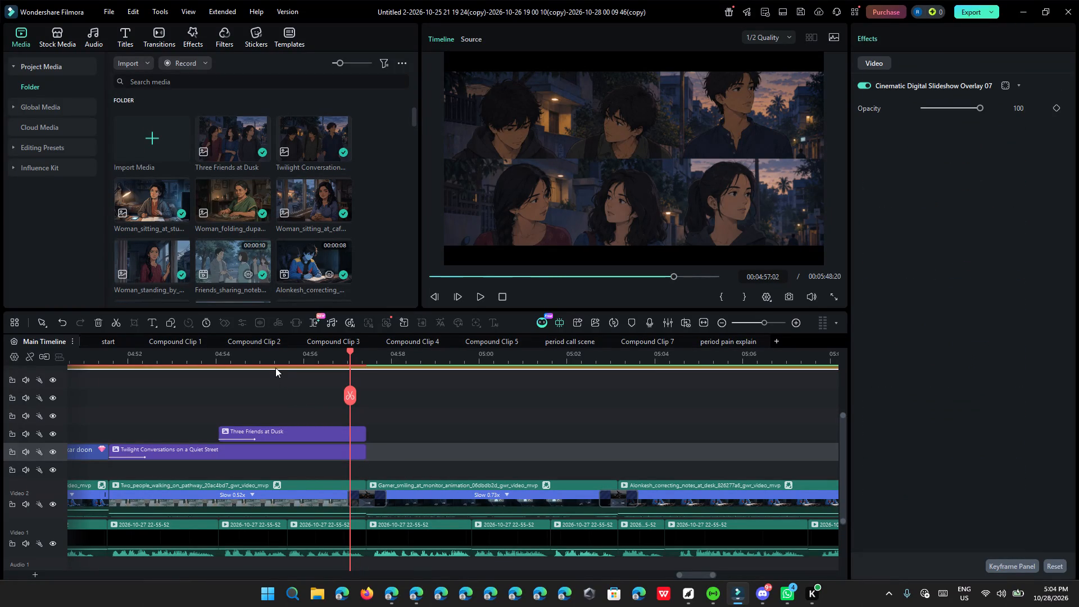
# Apply Crop to Fit to the Three Friends at Dusk clip and shift the image upward so it fills more of the frame.
pyautogui.click(687, 223)
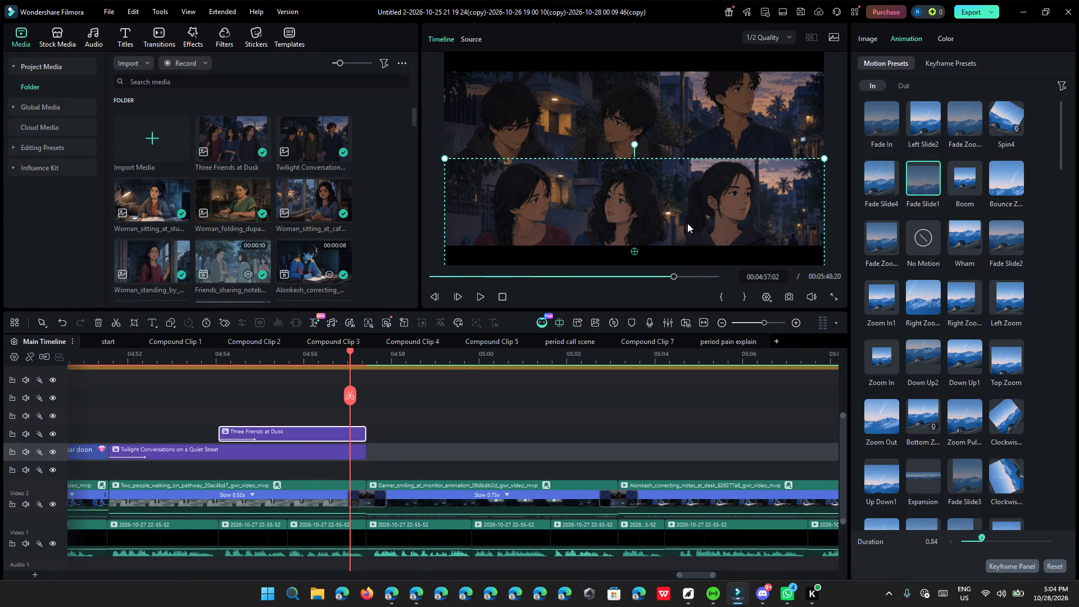
pyautogui.rightClick(687, 223)
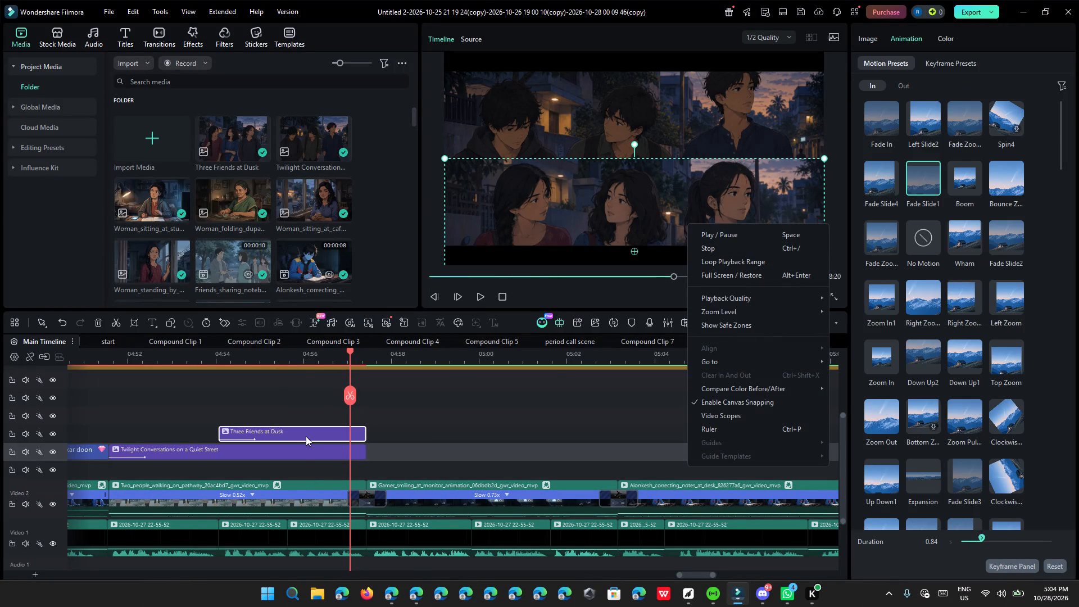
pyautogui.rightClick(307, 434)
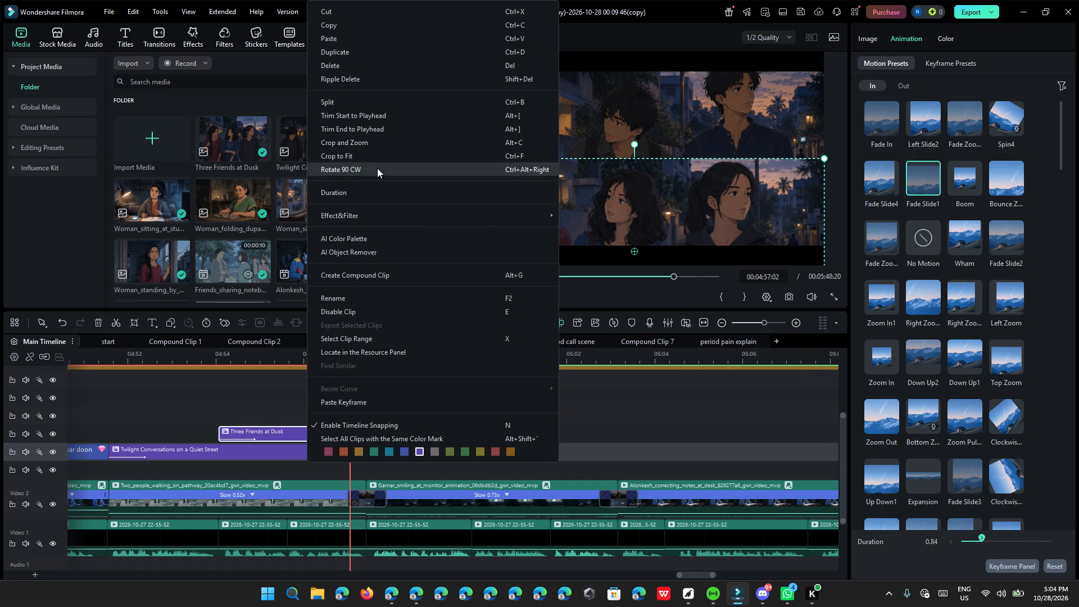
pyautogui.click(382, 154)
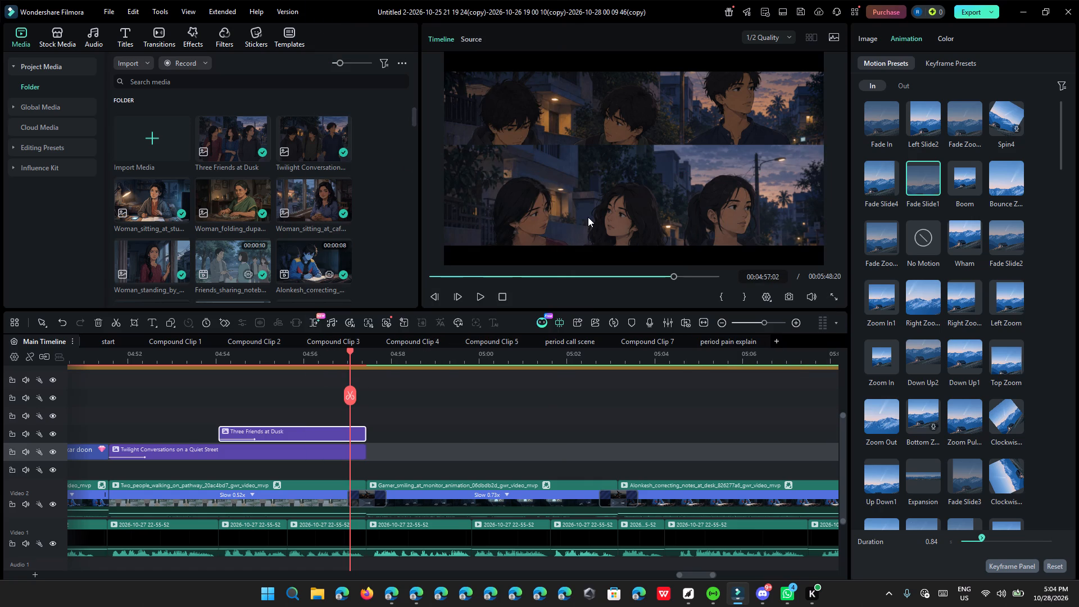
pyautogui.click(588, 217)
pyautogui.moveTo(630, 203); pyautogui.dragTo(631, 180)
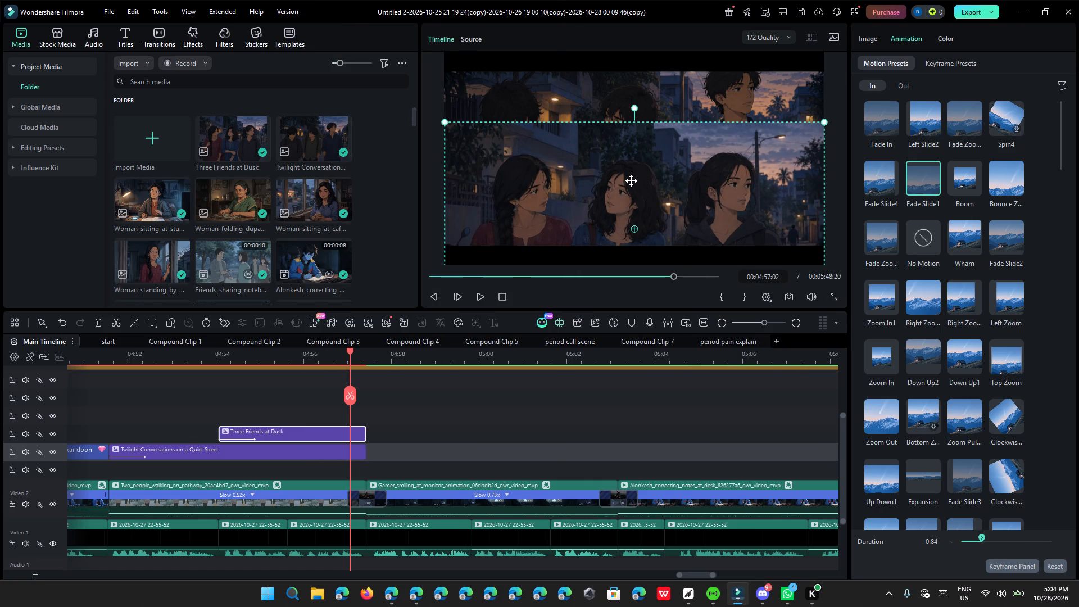
# Use Crop and Zoom on the Three Friends at Dusk clip to trim its top edge to just above the girls' heads, 1536 x 741.
pyautogui.rightClick(631, 180)
pyautogui.rightClick(291, 444)
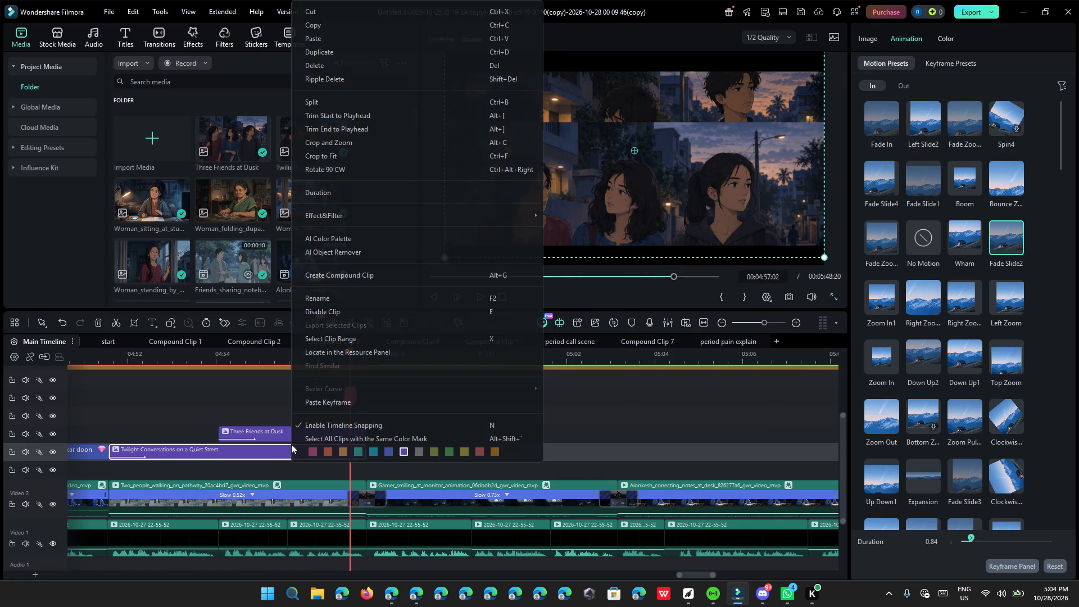
pyautogui.rightClick(234, 436)
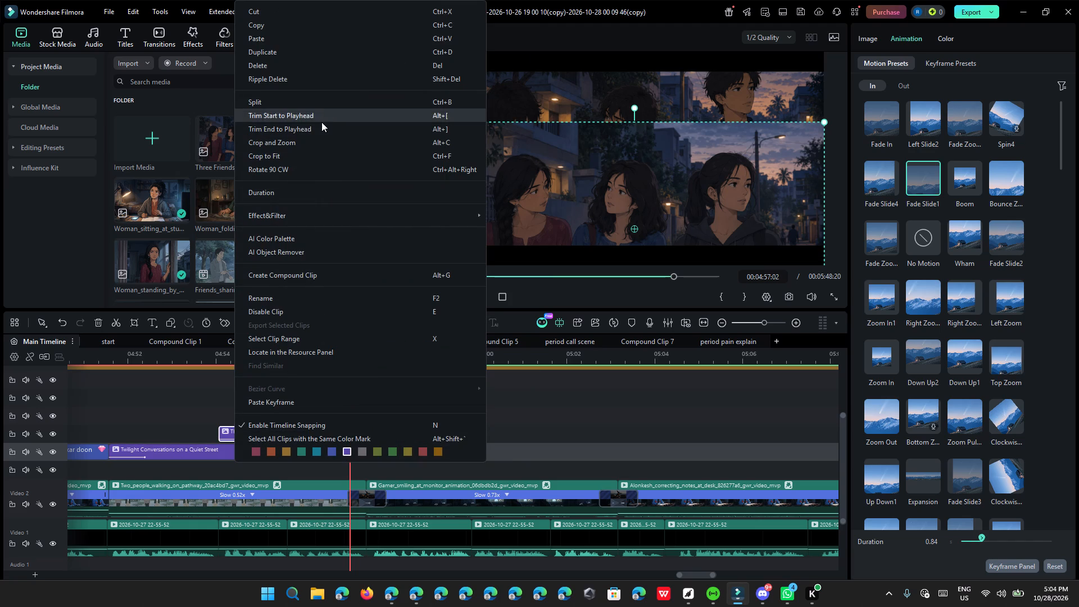
pyautogui.click(321, 143)
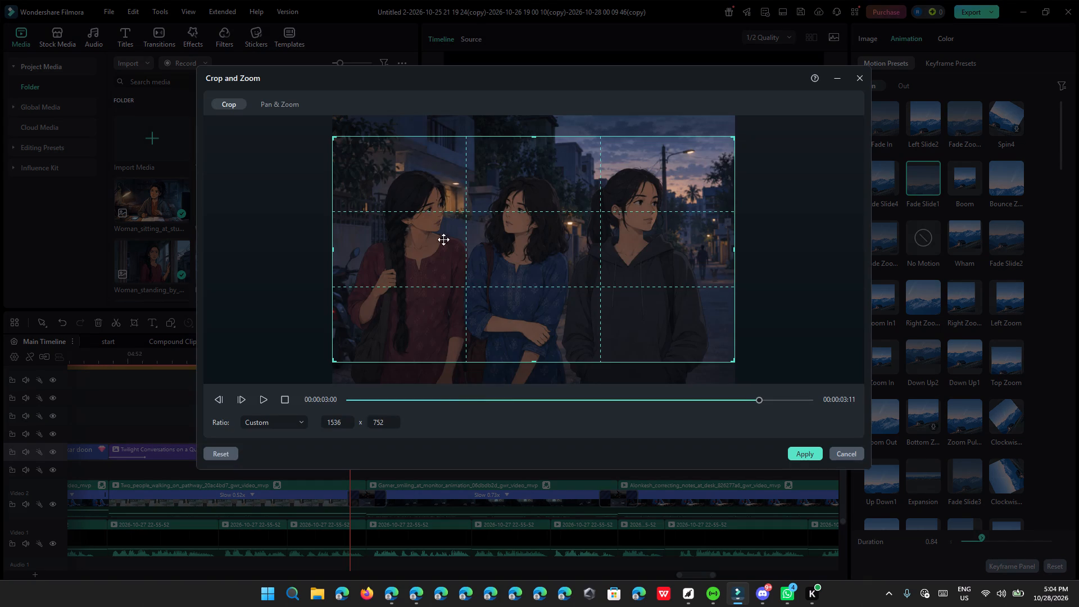
pyautogui.click(278, 428)
pyautogui.click(266, 592)
pyautogui.moveTo(535, 138); pyautogui.dragTo(533, 167)
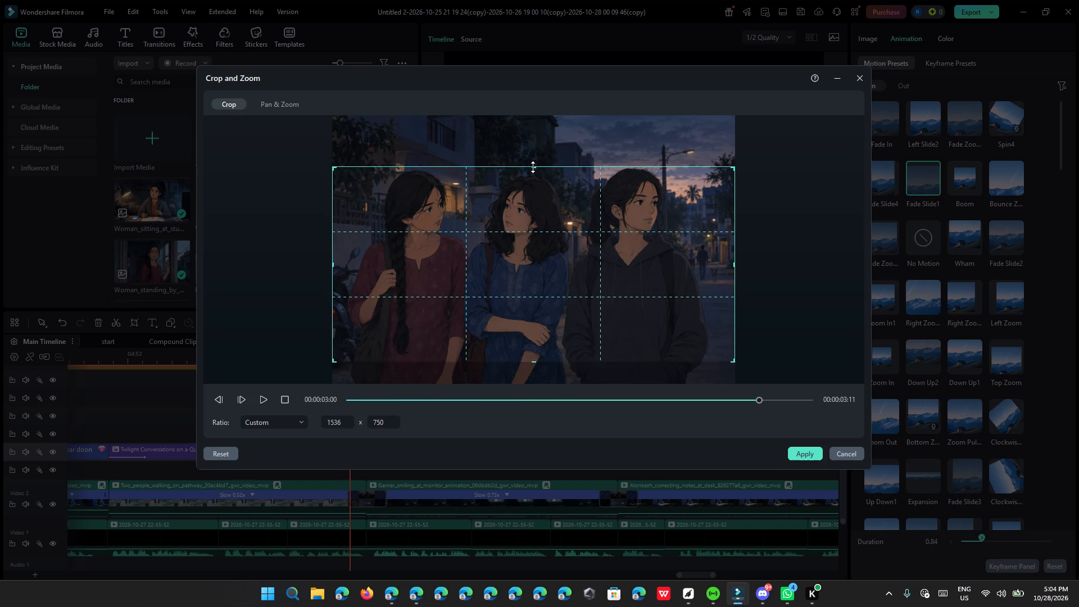
pyautogui.moveTo(533, 167); pyautogui.dragTo(533, 168)
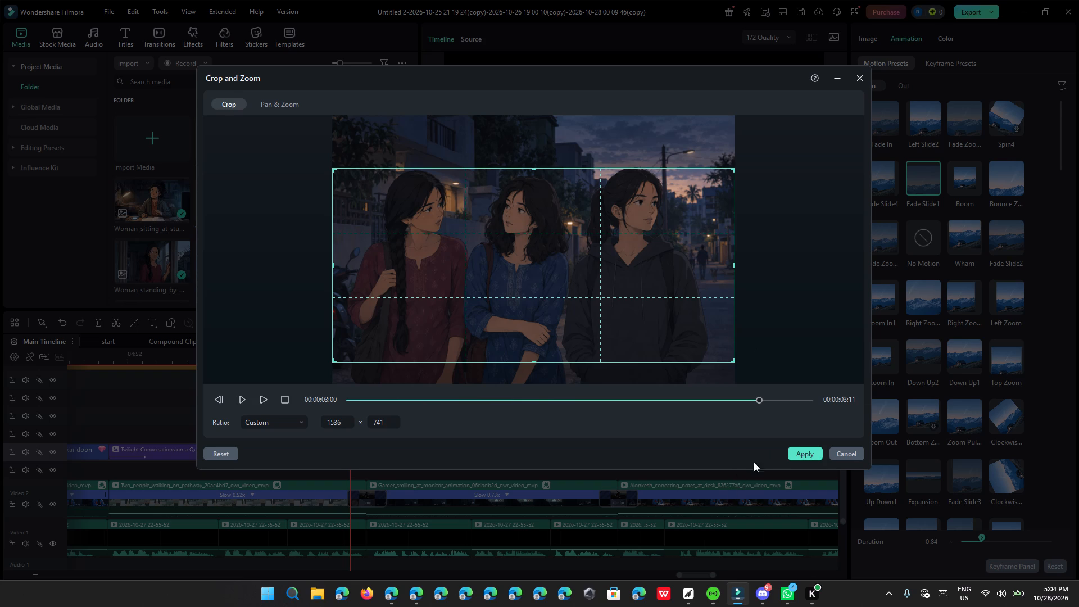
pyautogui.click(808, 461)
pyautogui.click(808, 461)
pyautogui.click(806, 453)
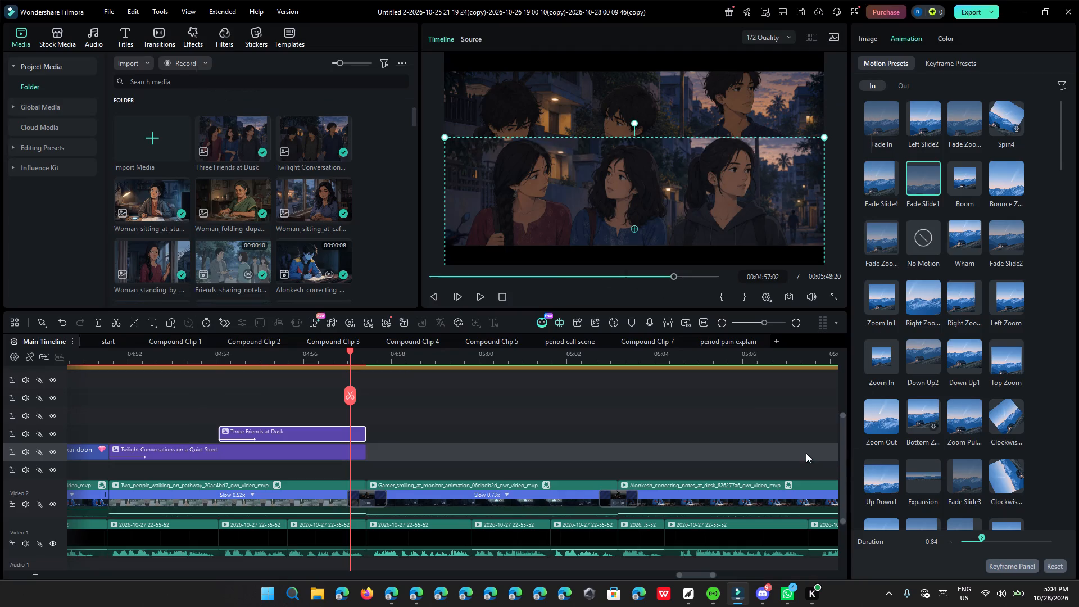
# Move the Three Friends at Dusk image down to about Y -463 px so it fills the lower half beneath the boys, then deselect it.
pyautogui.moveTo(743, 182); pyautogui.dragTo(743, 193)
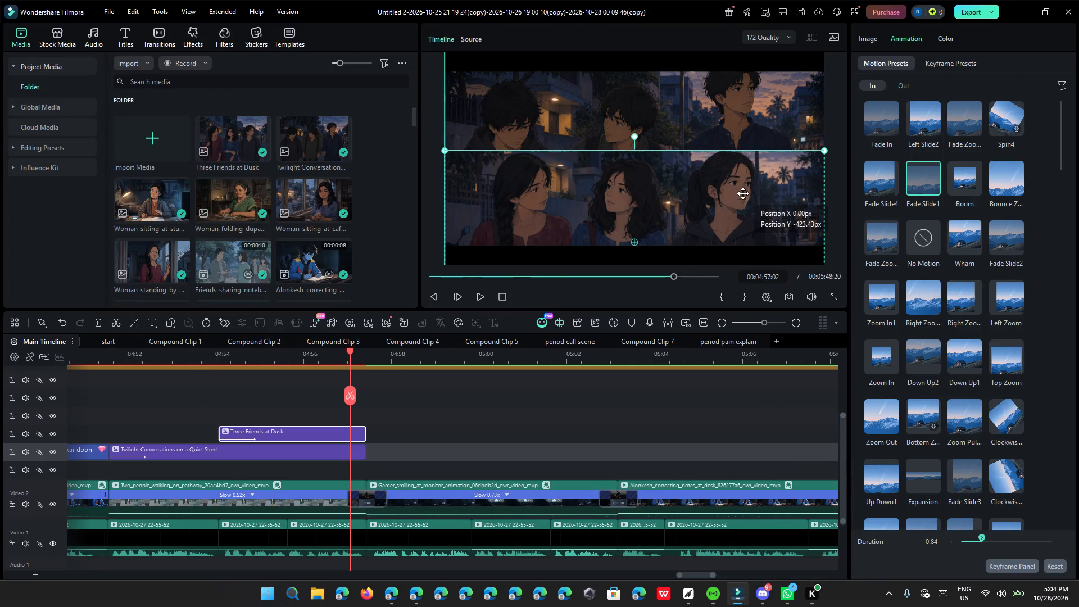
pyautogui.moveTo(743, 193); pyautogui.dragTo(743, 200)
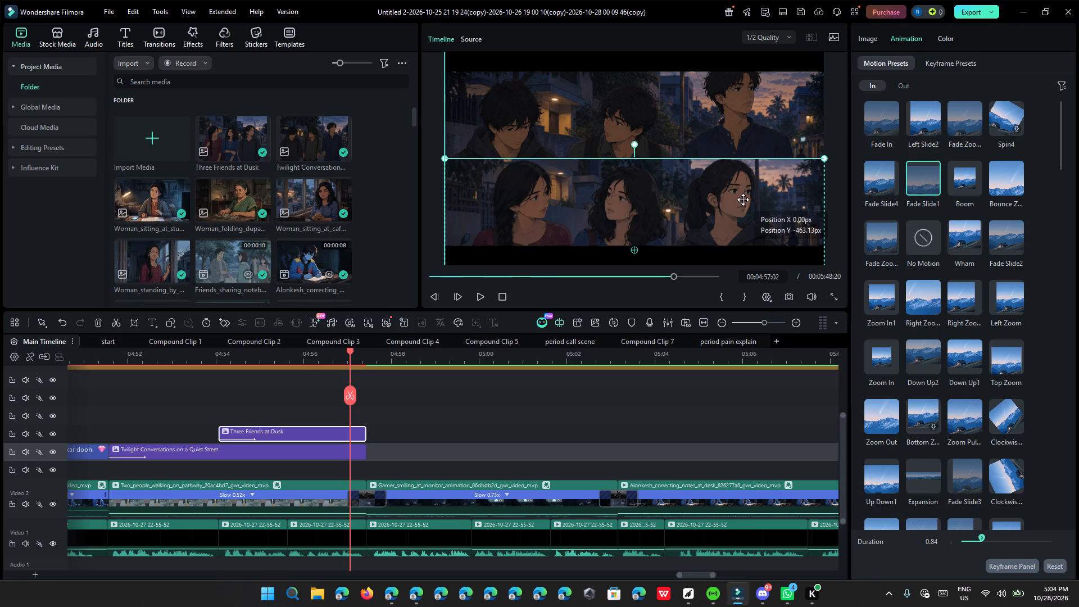
pyautogui.moveTo(743, 200); pyautogui.dragTo(745, 202)
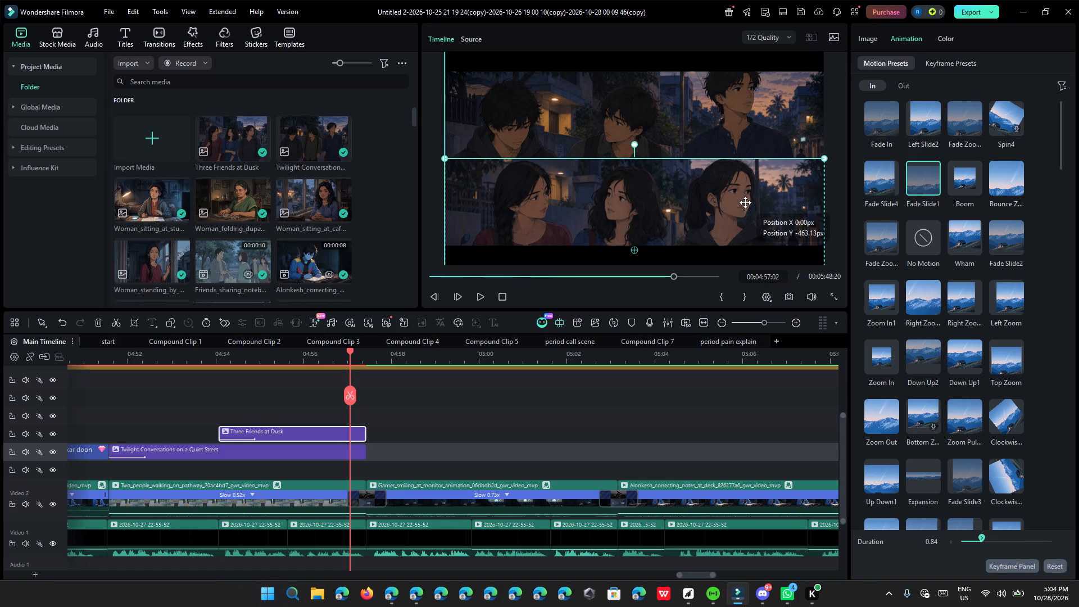
pyautogui.moveTo(745, 202); pyautogui.dragTo(746, 200)
pyautogui.click(735, 143)
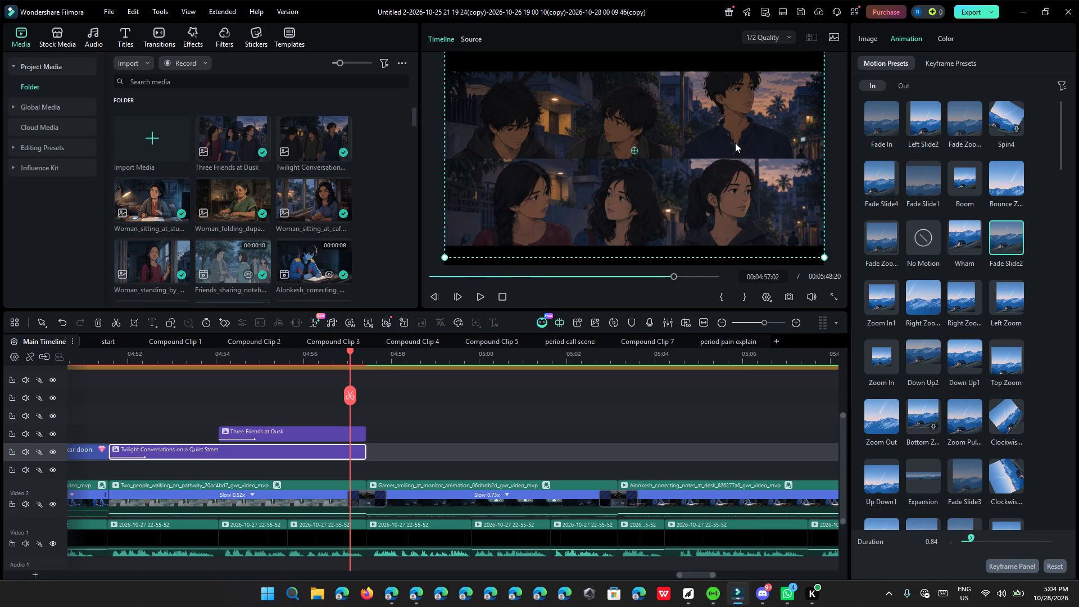
pyautogui.click(692, 436)
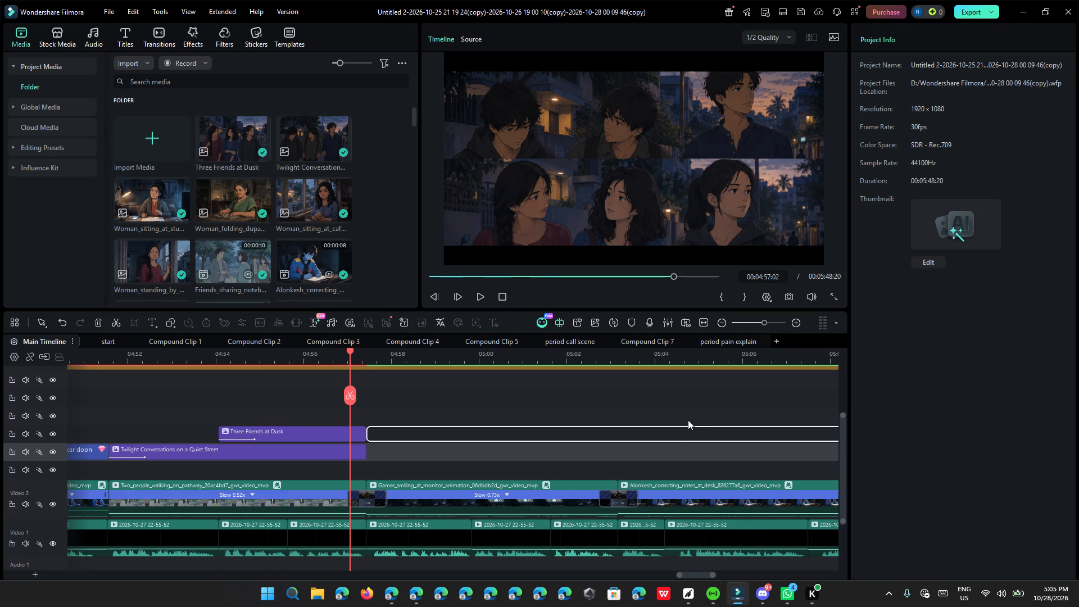
# Play from 00:04:53:26 through the Three Friends at Dusk entrance to check the adjusted split-screen, and pause at 00:04:56:01.
pyautogui.click(210, 363)
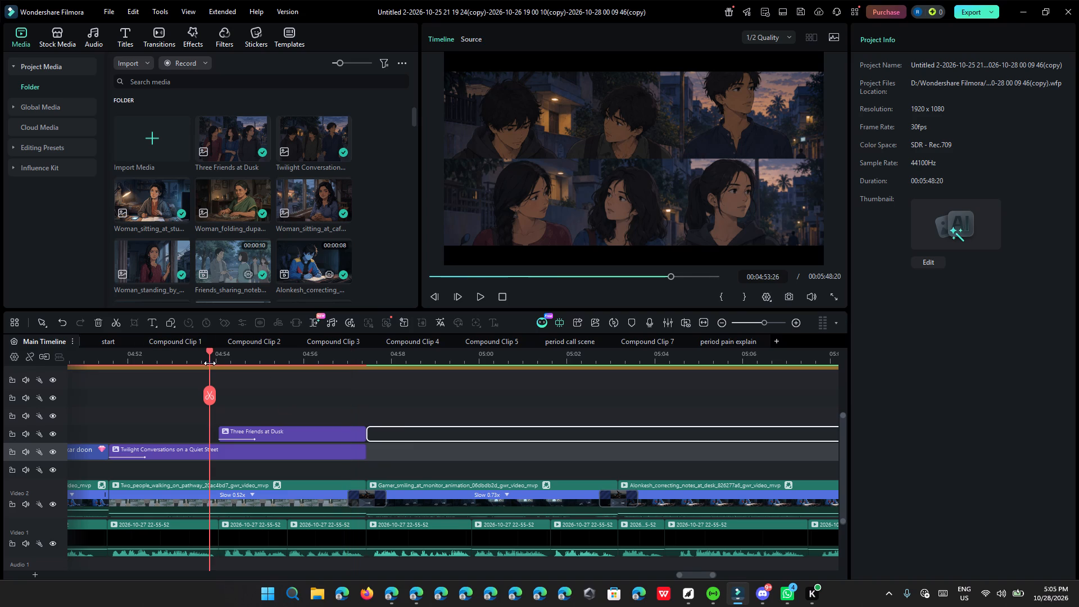
pyautogui.click(488, 305)
pyautogui.click(479, 296)
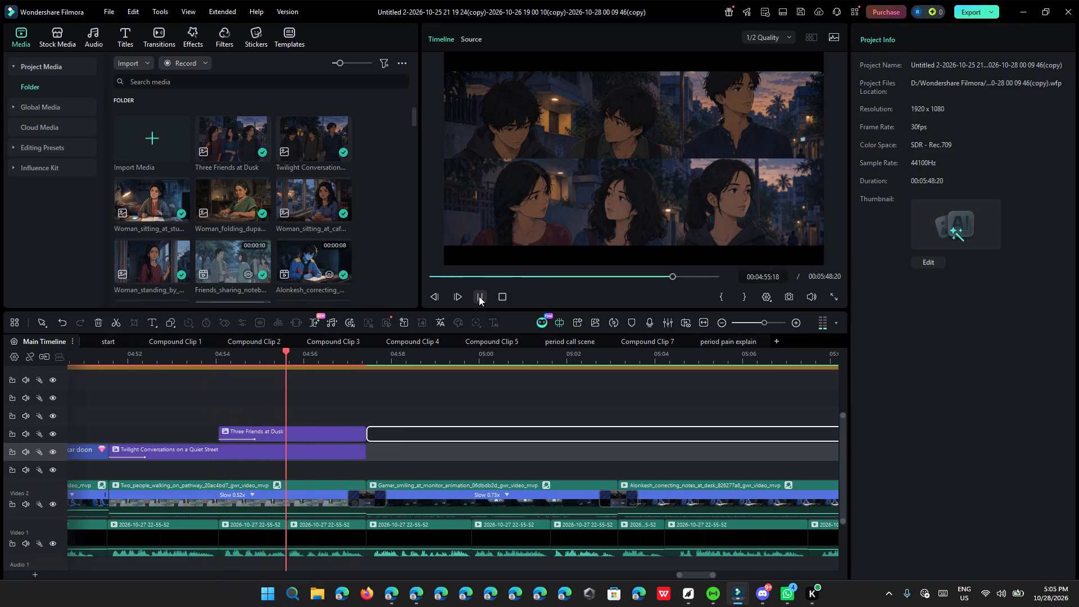
pyautogui.click(479, 296)
# Capture a screen snip of the preview area showing the finished split-screen frame.
pyautogui.press('shift+super+s')
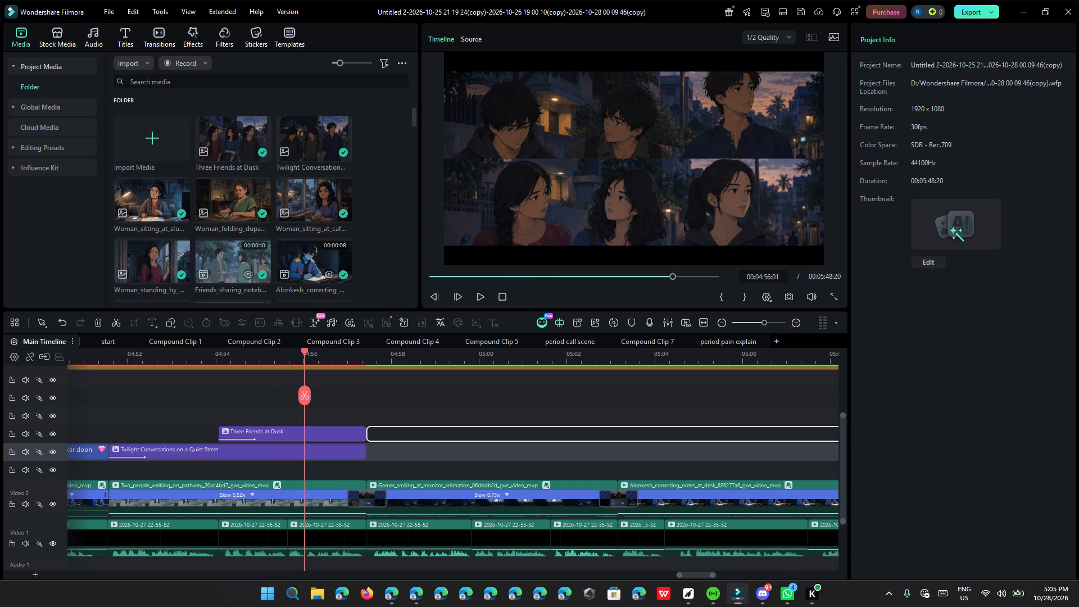
pyautogui.moveTo(419, 0); pyautogui.dragTo(873, 343)
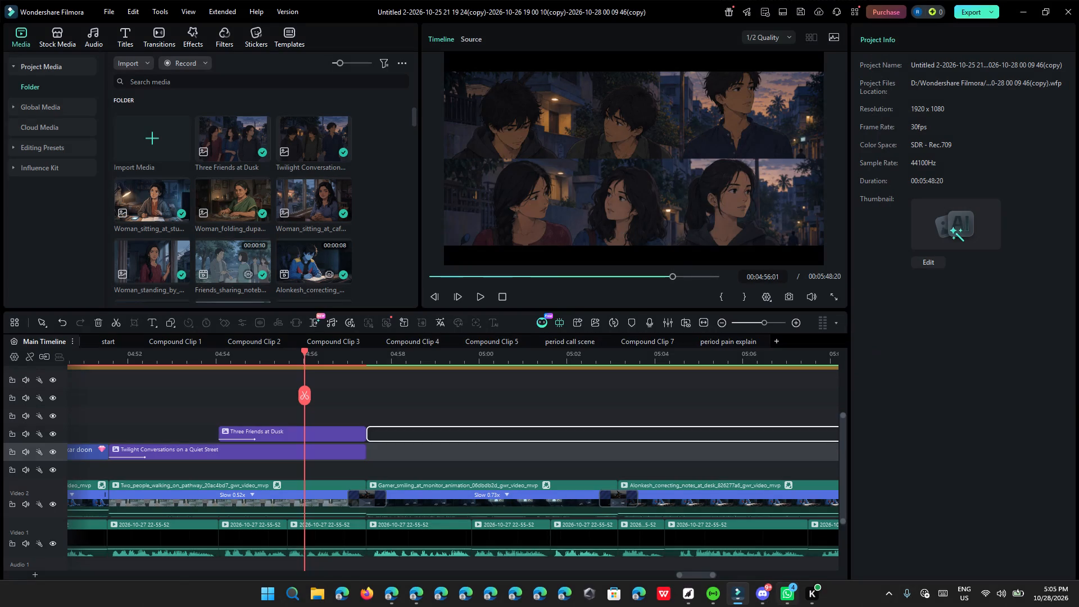
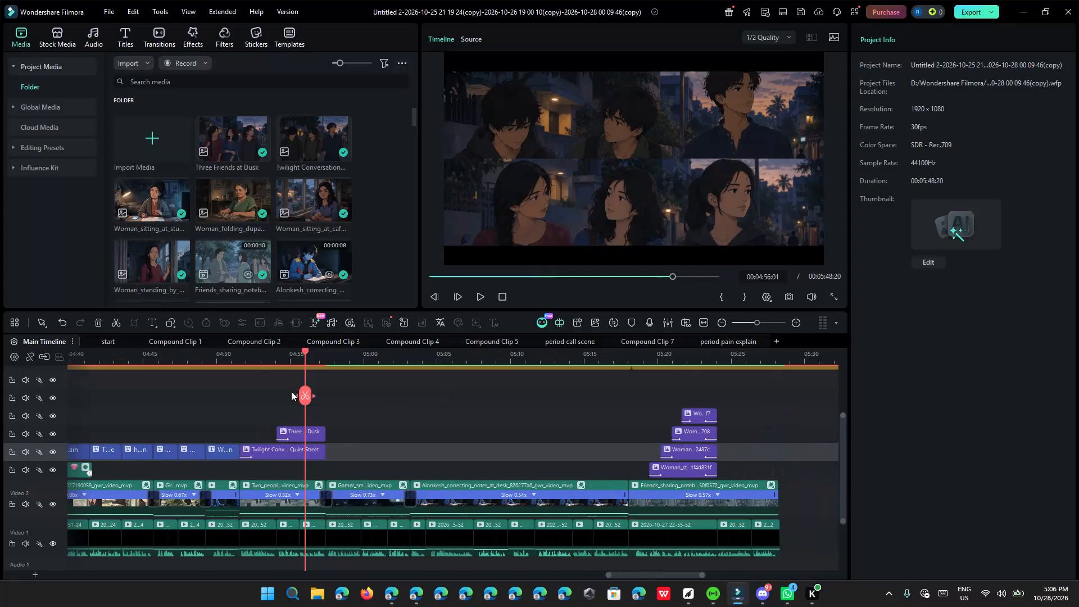
# Play from the start of the Twilight Conversations clip at 00:04:51:17 through both image entrances, and pause at 00:04:54:27.
pyautogui.click(226, 352)
pyautogui.keyDown('ctrl'); pyautogui.scroll(6, 486, 413); pyautogui.keyUp('ctrl')
pyautogui.scroll(-2, 486, 413)
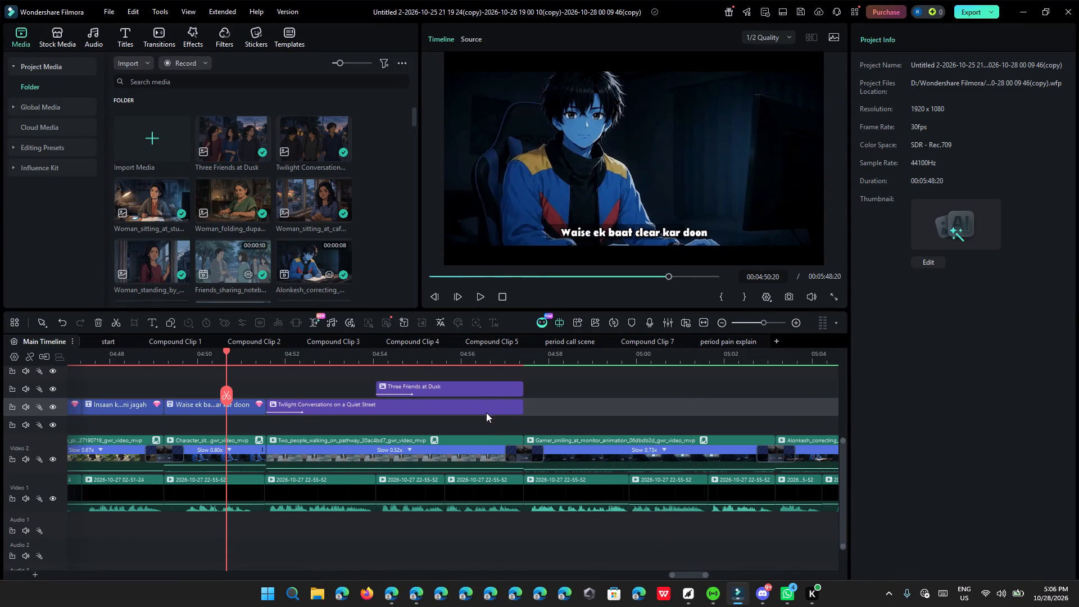
pyautogui.click(370, 363)
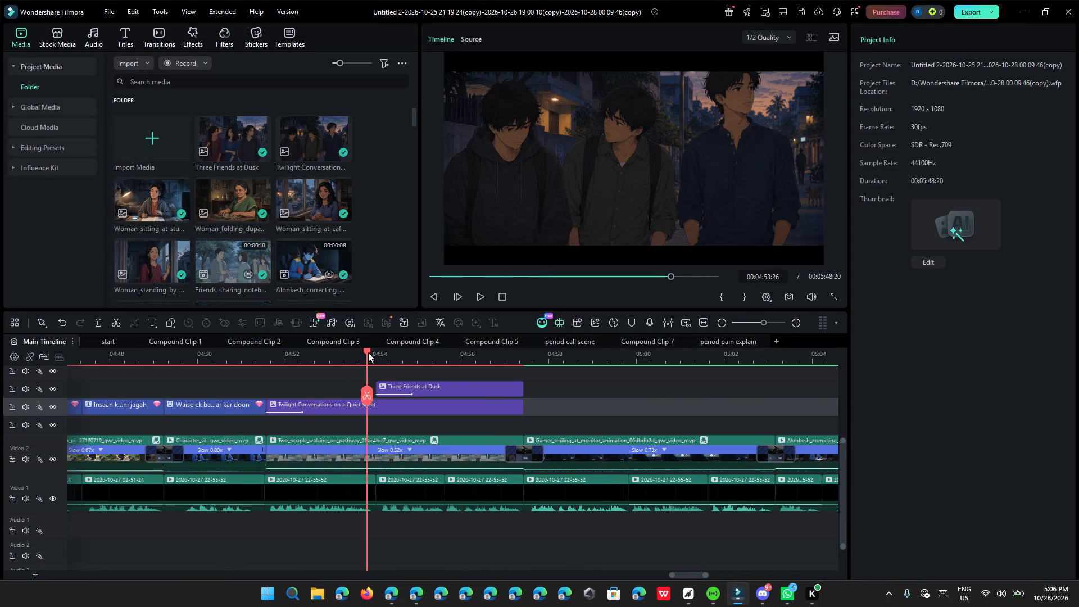
pyautogui.moveTo(368, 352); pyautogui.dragTo(438, 384)
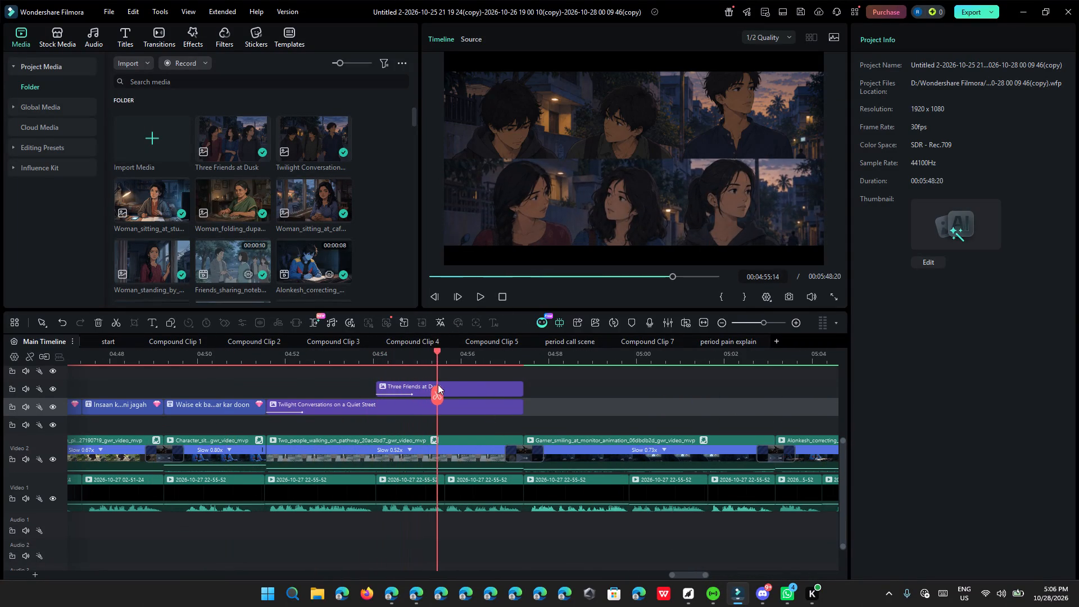
pyautogui.moveTo(438, 384); pyautogui.dragTo(267, 426)
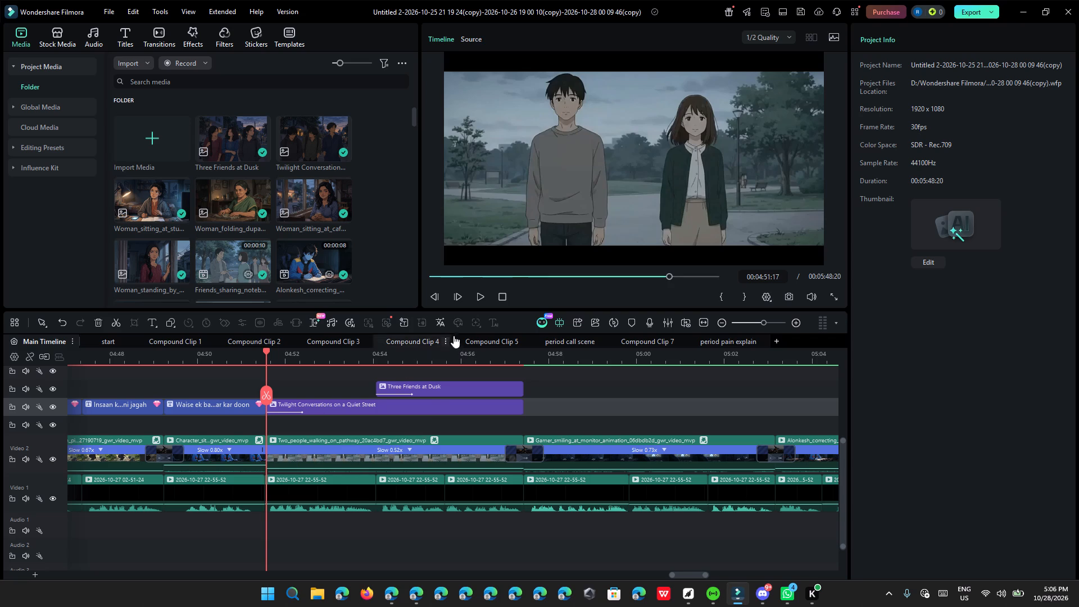
pyautogui.click(482, 298)
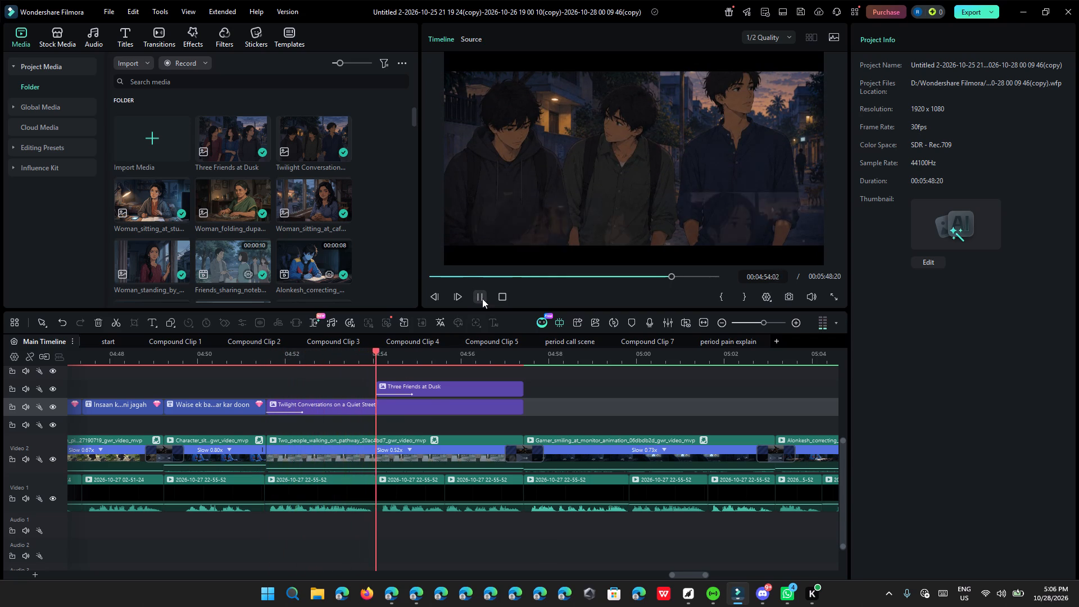
pyautogui.click(482, 298)
# Add a keyframe at the start of the Twilight Conversations clip, 00:04:51:17, and set its opacity to 0.
pyautogui.click(273, 361)
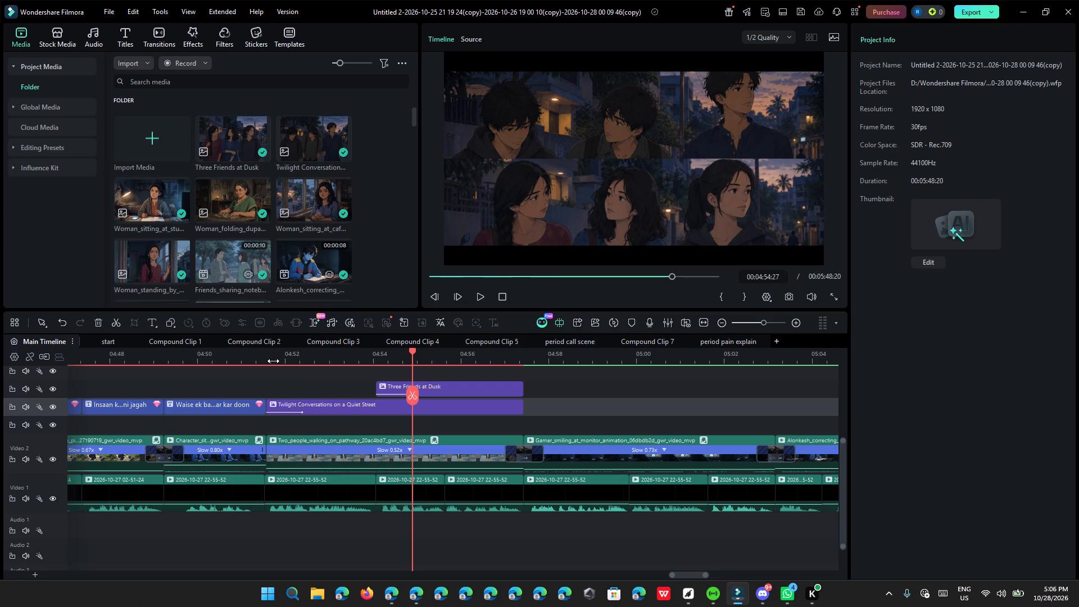
pyautogui.keyDown('ctrl'); pyautogui.scroll(9, 376, 421); pyautogui.keyUp('ctrl')
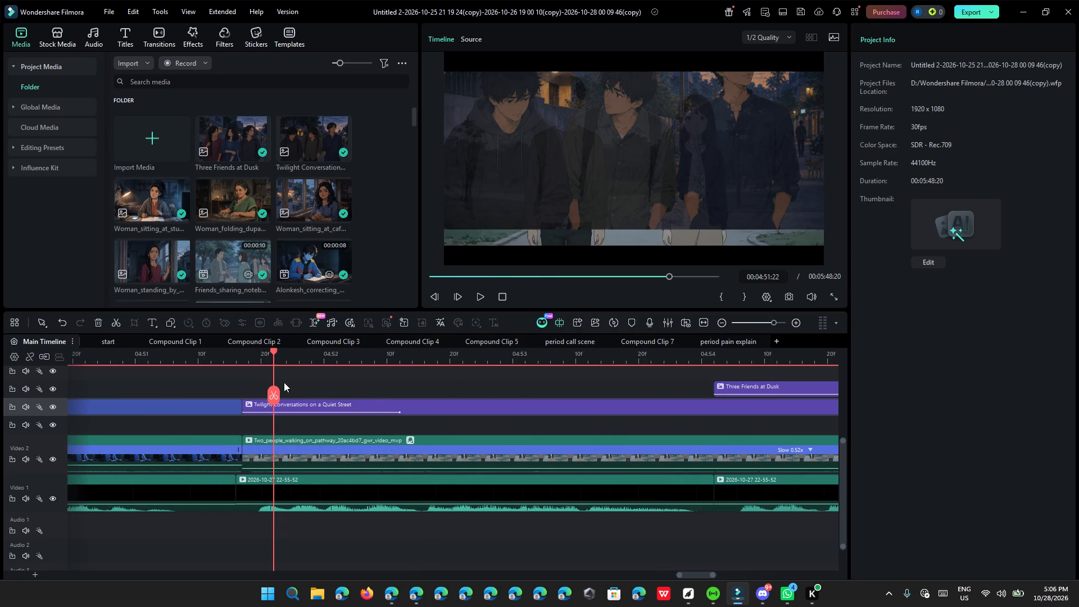
pyautogui.click(238, 357)
pyautogui.moveTo(238, 357); pyautogui.dragTo(251, 362)
pyautogui.moveTo(237, 357); pyautogui.dragTo(243, 361)
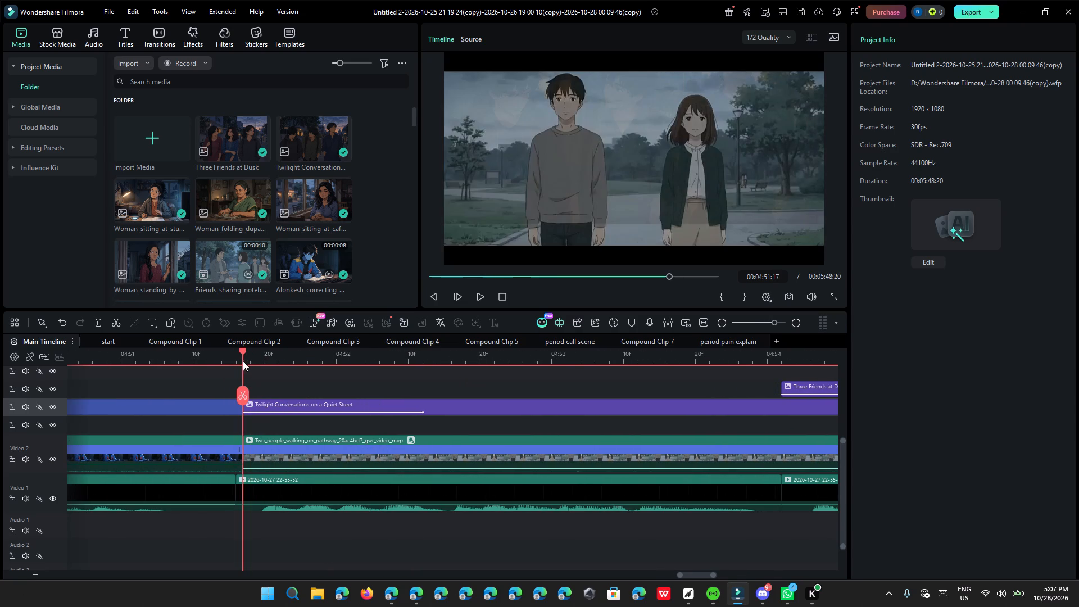
pyautogui.moveTo(243, 361); pyautogui.dragTo(242, 361)
pyautogui.click(257, 405)
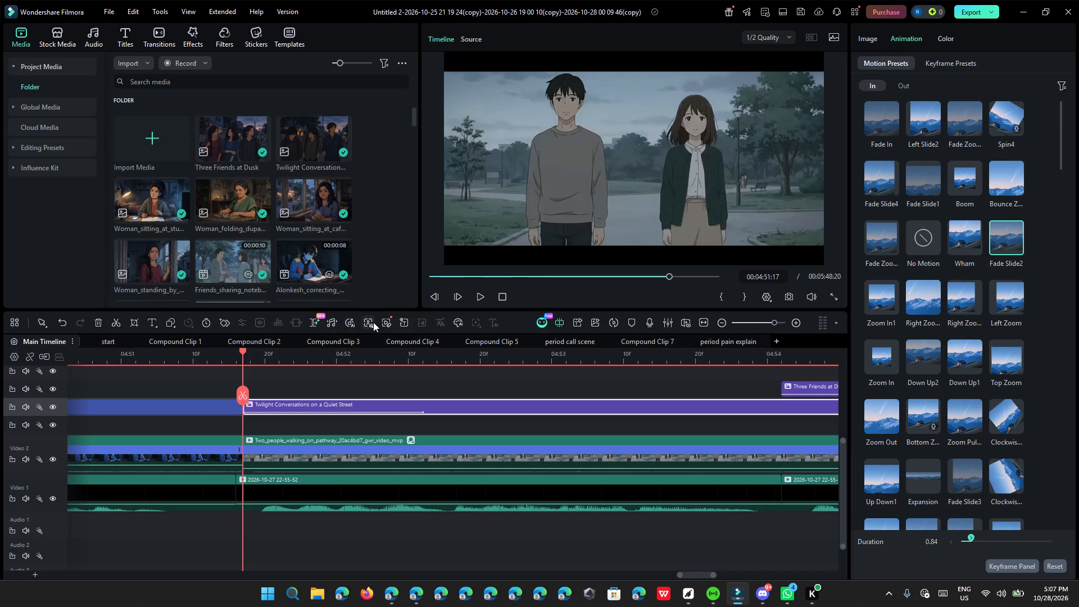
pyautogui.click(229, 324)
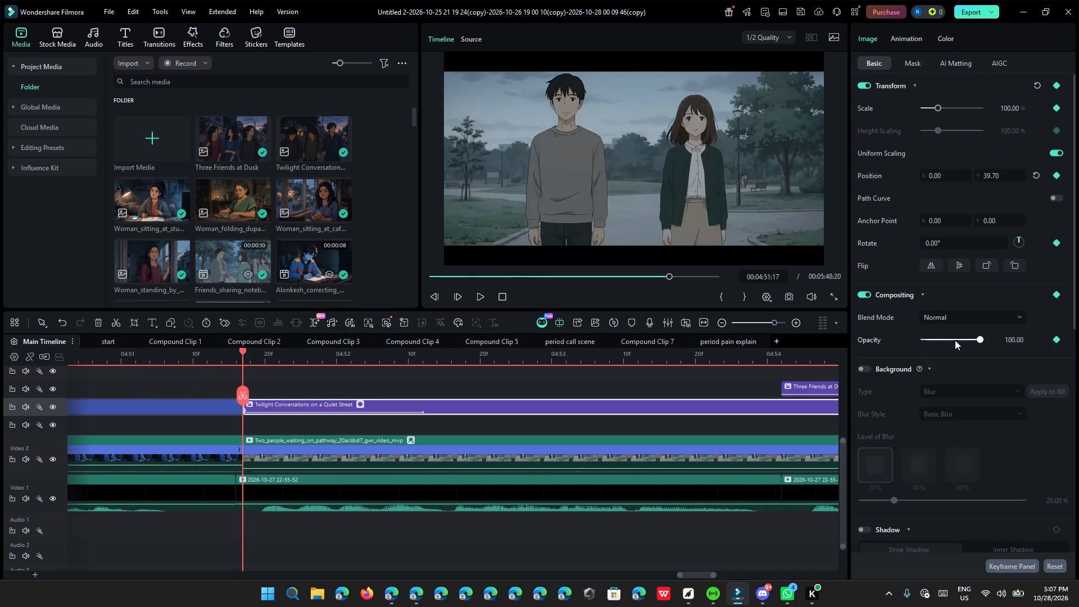
pyautogui.moveTo(962, 334); pyautogui.dragTo(933, 341)
pyautogui.moveTo(933, 341); pyautogui.dragTo(730, 354)
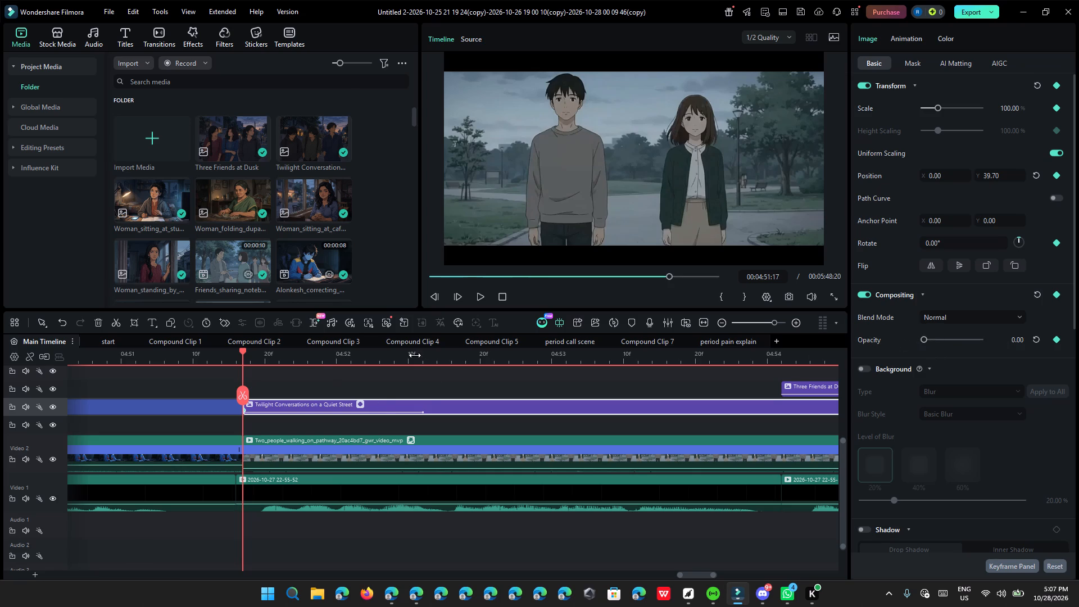
# Add an opacity keyframe on the Twilight Conversations clip at 00:04:52:12 and set the opacity to 90.
pyautogui.click(407, 348)
pyautogui.click(424, 354)
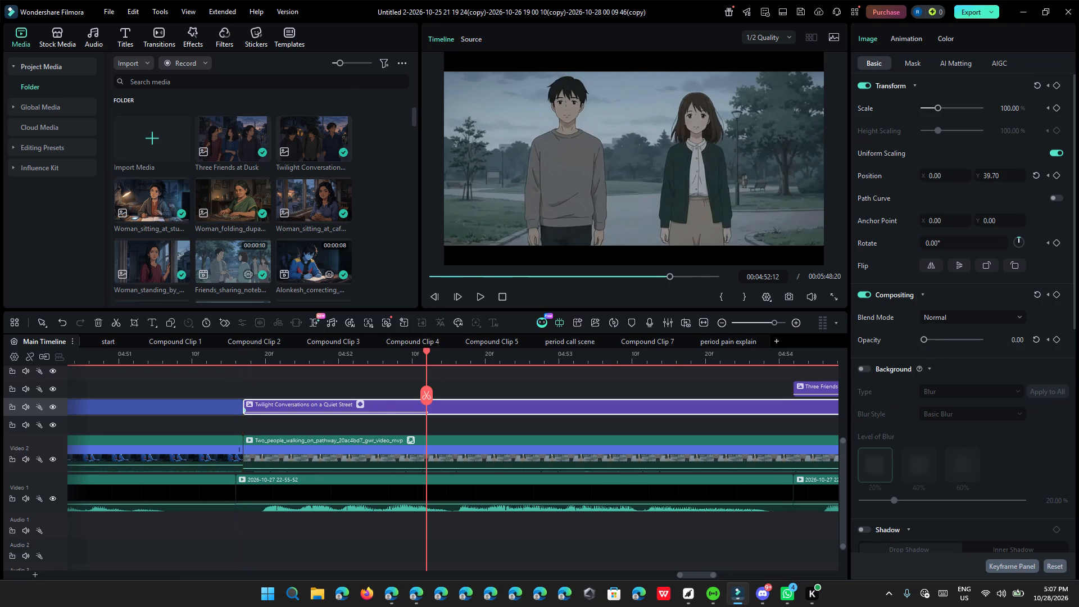
pyautogui.click(1055, 340)
pyautogui.moveTo(965, 339); pyautogui.dragTo(976, 339)
pyautogui.click(1012, 339)
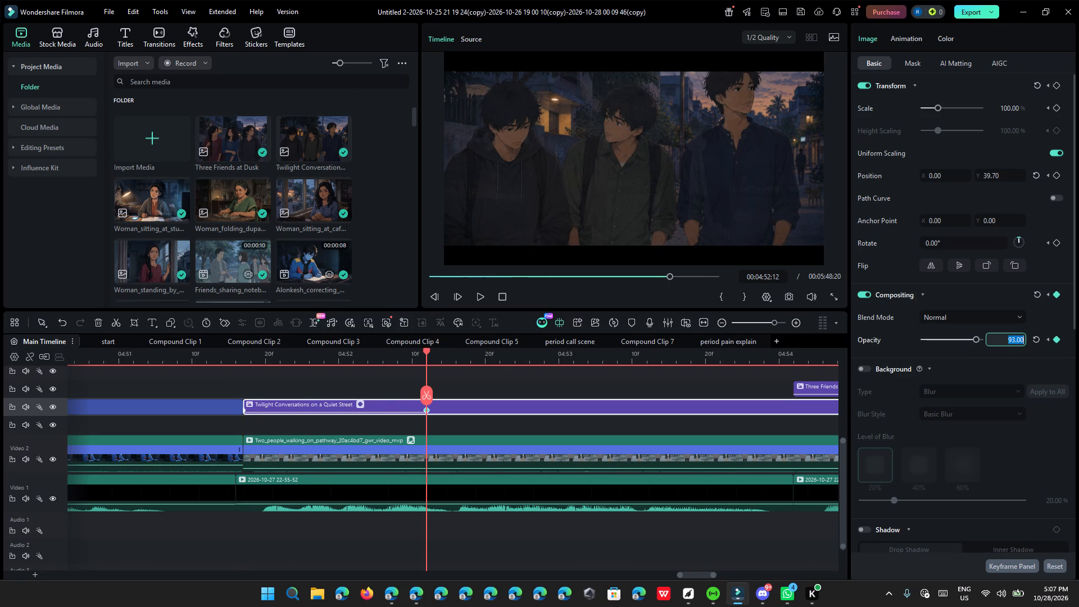
pyautogui.click(1013, 340)
pyautogui.press('Down')
pyautogui.press('BackSpace')
pyautogui.press('0')
pyautogui.press('BackSpace')
pyautogui.click(1032, 336)
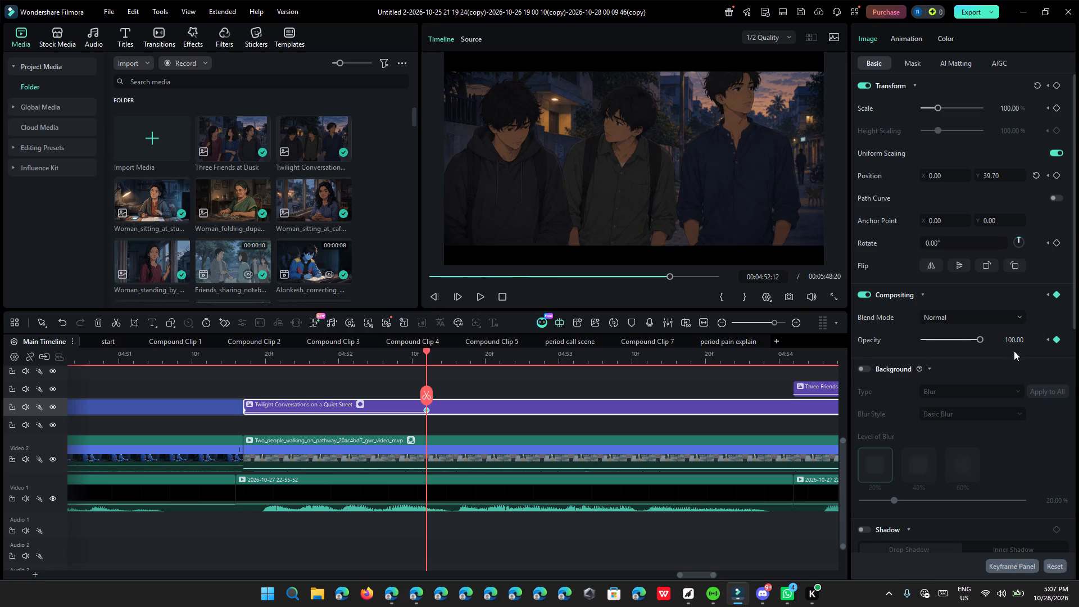
pyautogui.click(1014, 338)
pyautogui.click(1015, 338)
pyautogui.press('BackSpace')
pyautogui.press('BackSpace')
pyautogui.press('BackSpace')
pyautogui.press('BackSpace')
pyautogui.press('BackSpace')
pyautogui.write('90')
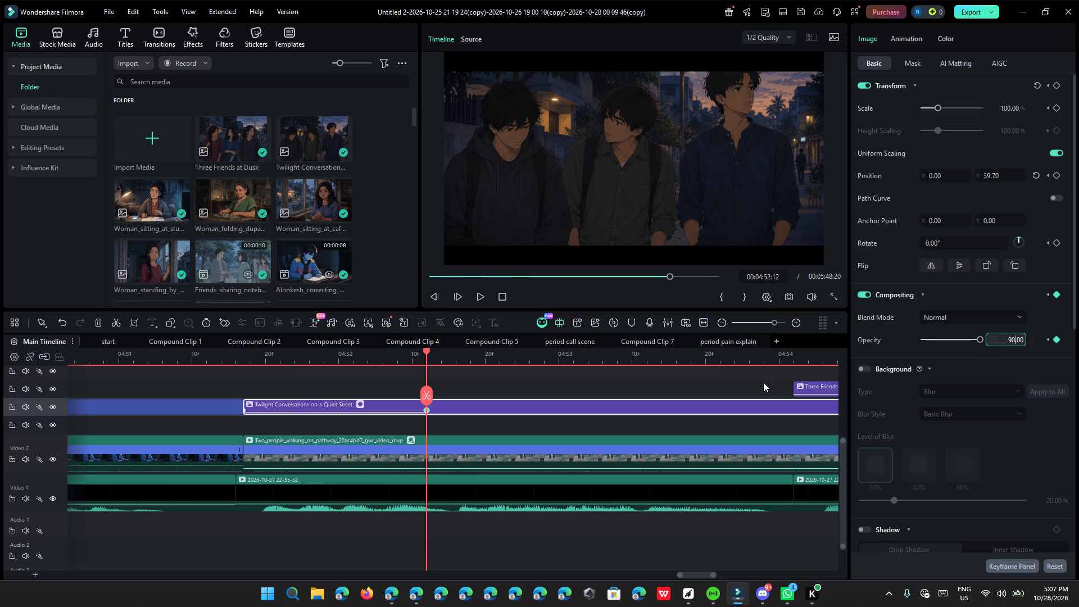
pyautogui.click(763, 382)
# Play from 00:04:51:16 to check the Twilight Conversations fade-in, and pause at 00:04:52:24.
pyautogui.click(237, 356)
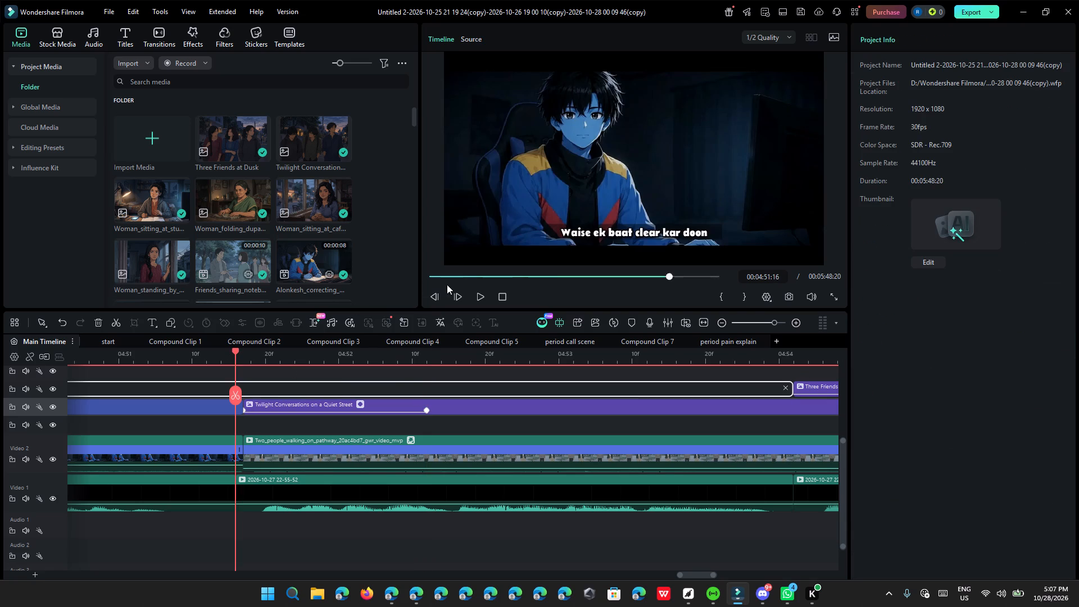
pyautogui.click(480, 289)
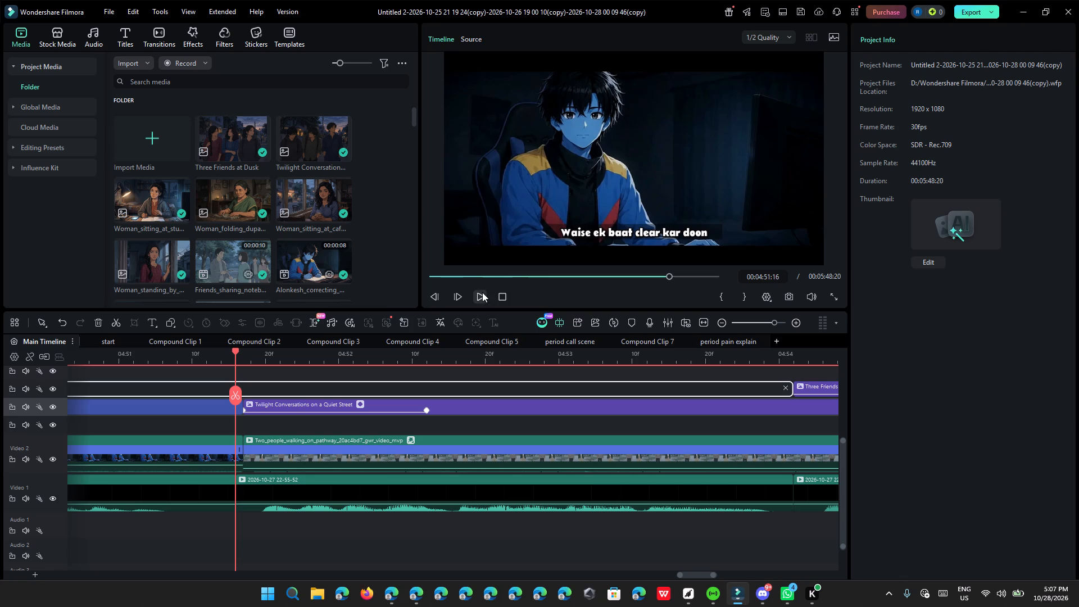
pyautogui.click(482, 302)
pyautogui.click(482, 302)
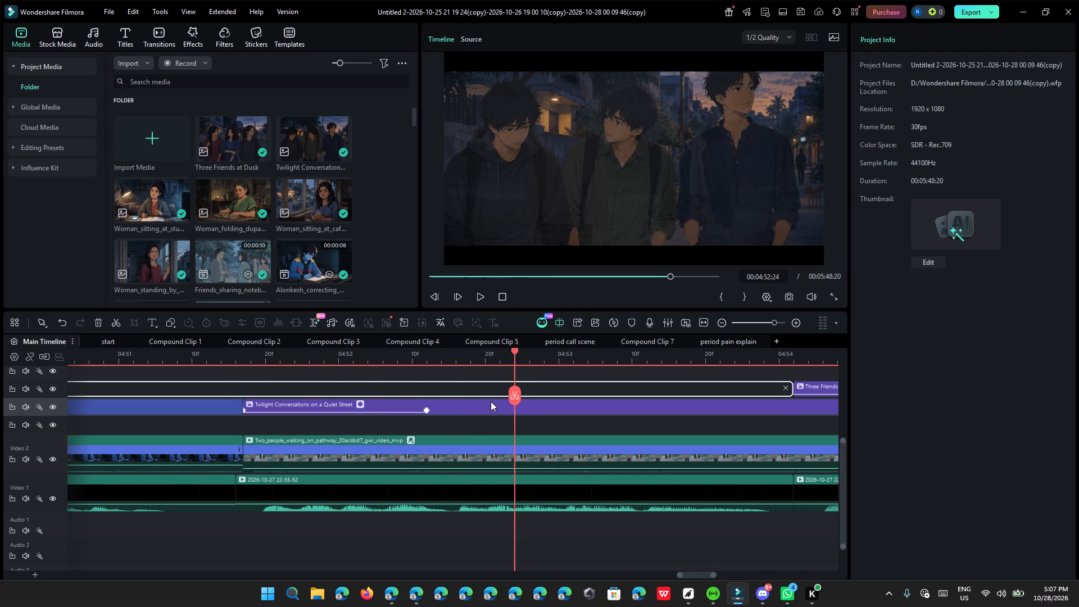
# Raise the opacity at the Twilight Conversations keyframe at 00:04:52:12 to about 98, and deselect the clip.
pyautogui.keyDown('ctrl'); pyautogui.scroll(-3, 491, 401); pyautogui.keyUp('ctrl')
pyautogui.keyDown('ctrl'); pyautogui.scroll(4, 491, 401); pyautogui.keyUp('ctrl')
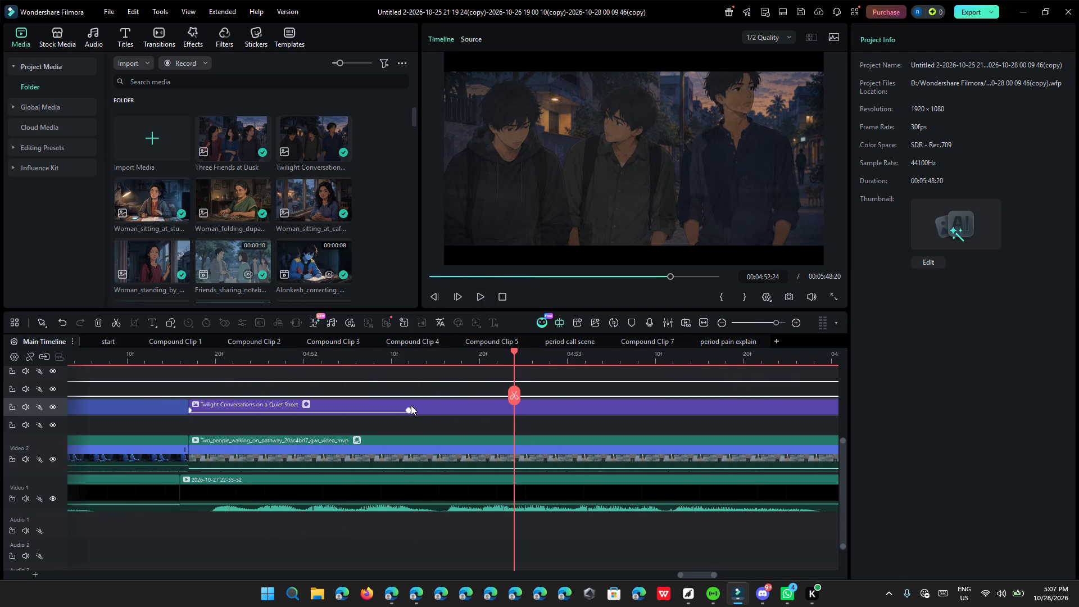
pyautogui.click(410, 406)
pyautogui.click(1014, 340)
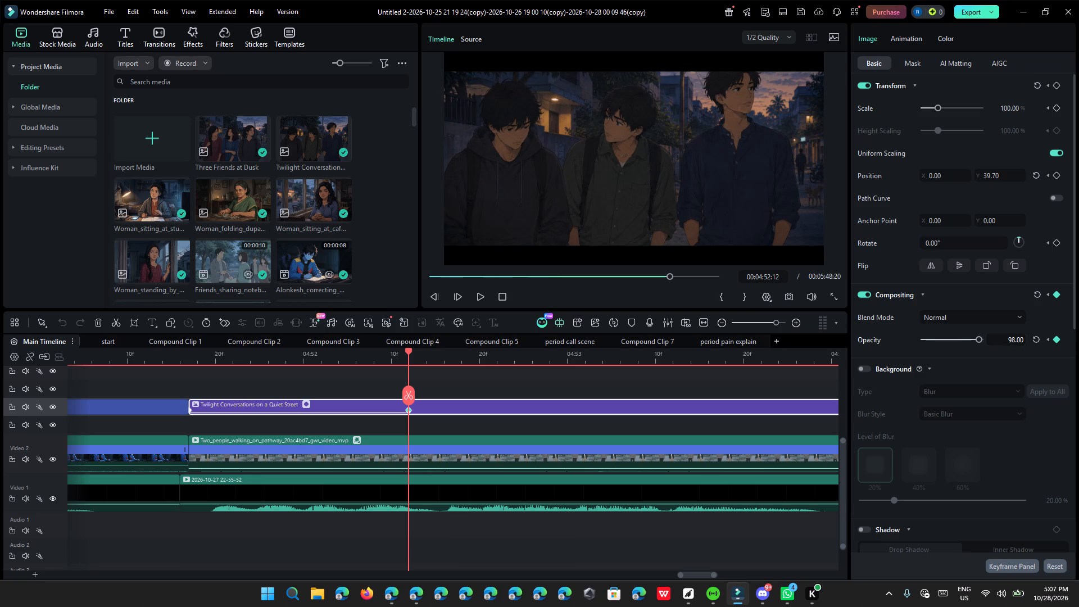
pyautogui.click(774, 370)
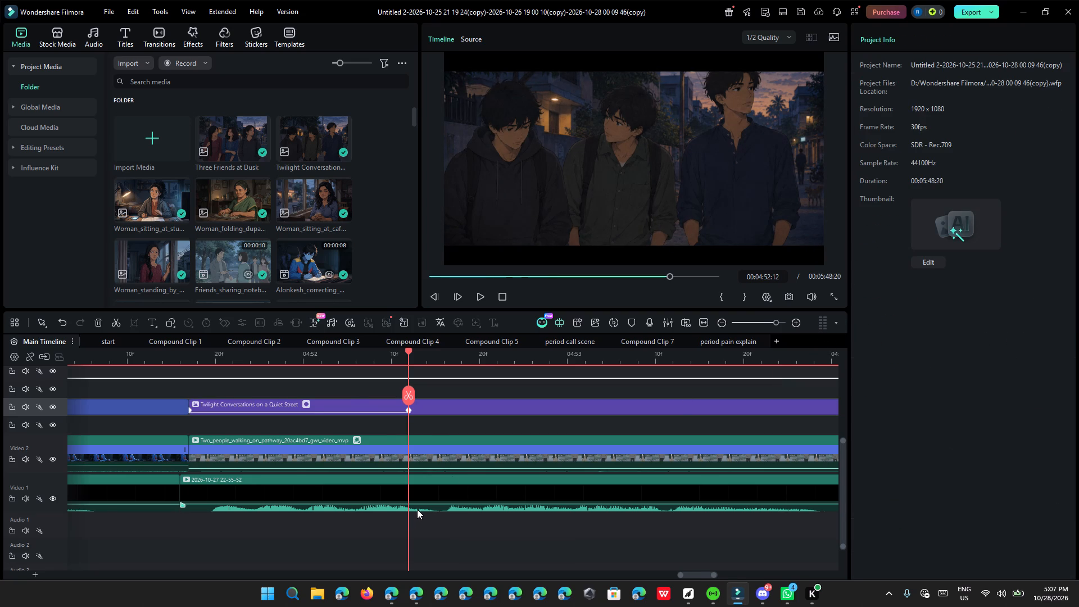
# Play from 00:04:54:00 through the Three Friends at Dusk entrance, and pause at 00:04:55:16.
pyautogui.keyDown('ctrl'); pyautogui.scroll(-4, 419, 507); pyautogui.keyUp('ctrl')
pyautogui.keyDown('ctrl'); pyautogui.scroll(-3, 518, 426); pyautogui.keyUp('ctrl')
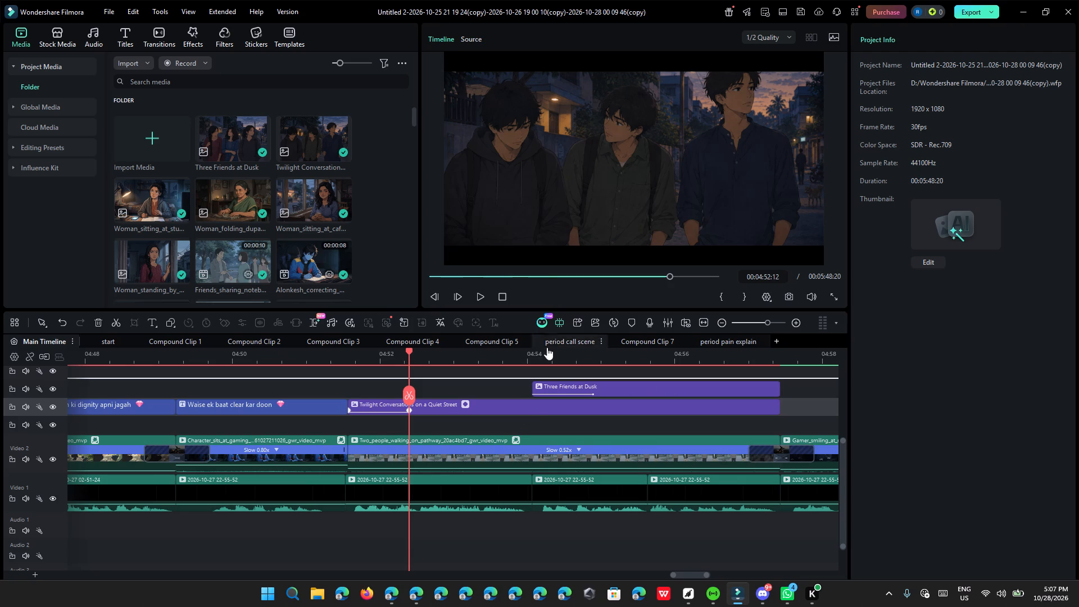
pyautogui.click(528, 363)
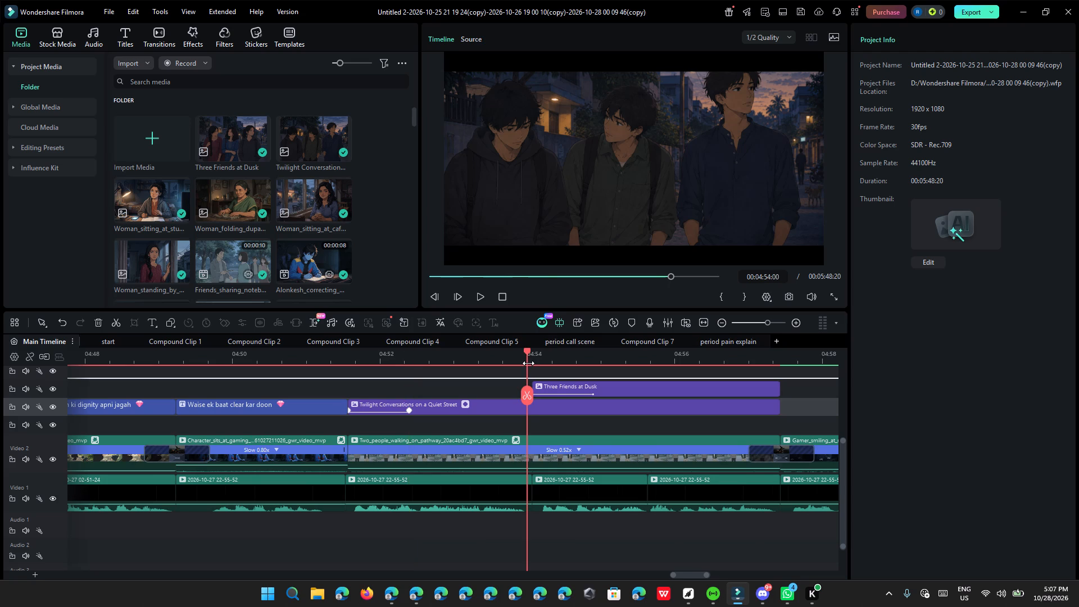
pyautogui.click(479, 295)
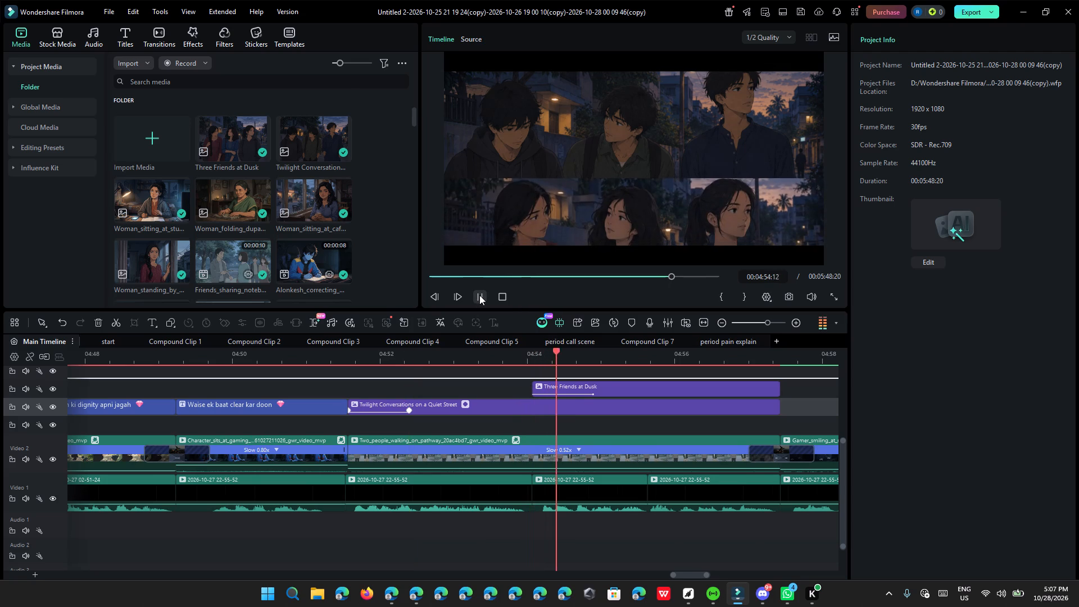
pyautogui.click(479, 295)
# Add an opacity keyframe at the start of the Three Friends at Dusk clip, 00:04:54:02, and set the opacity to 0.
pyautogui.click(539, 391)
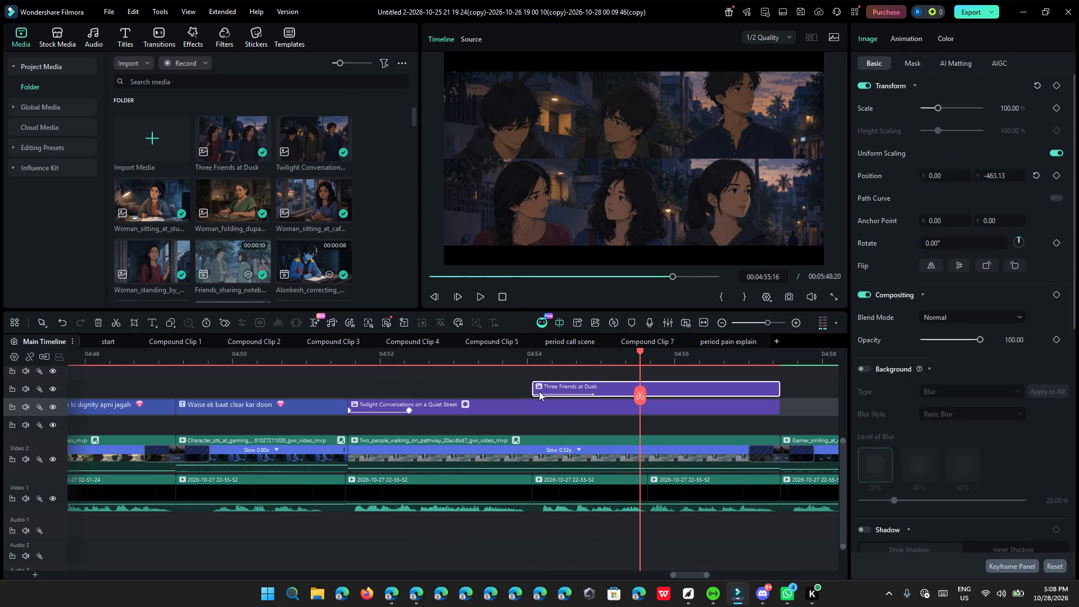
pyautogui.click(523, 351)
pyautogui.keyDown('ctrl'); pyautogui.scroll(15, 523, 353); pyautogui.keyUp('ctrl')
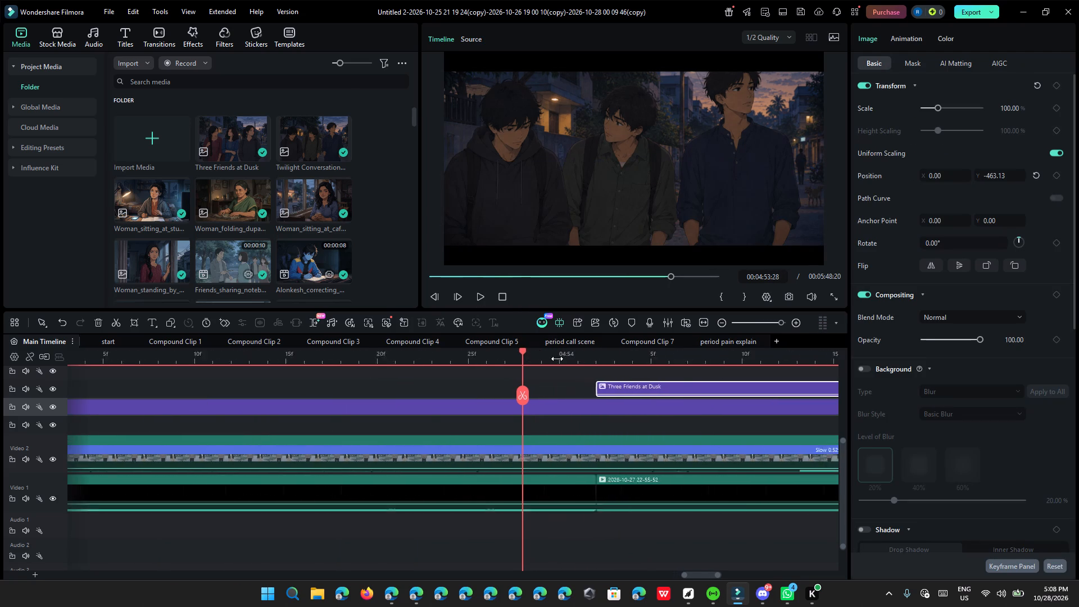
pyautogui.click(636, 352)
pyautogui.click(632, 353)
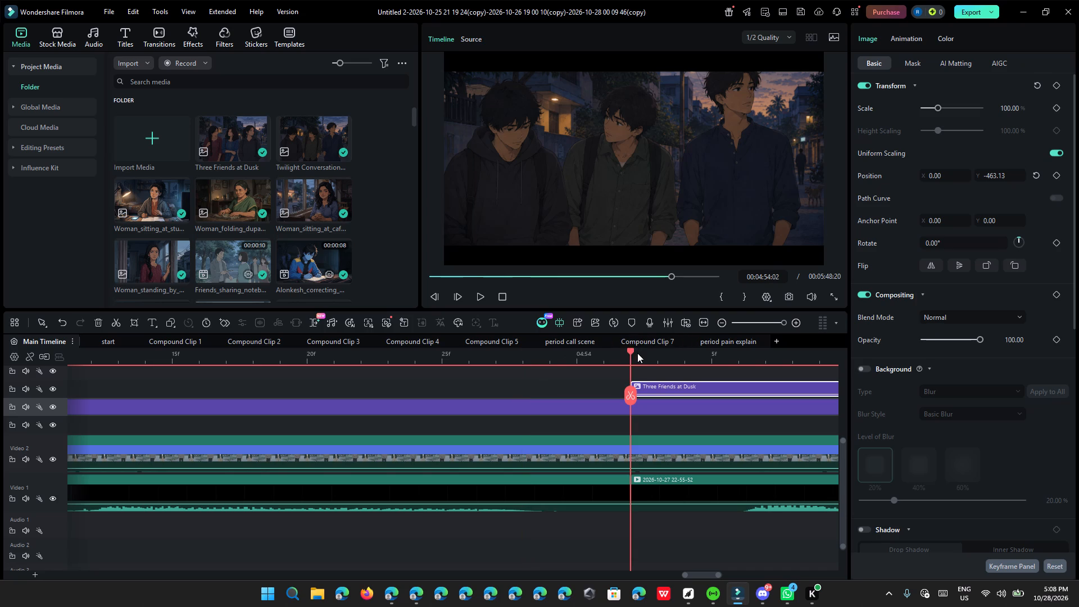
pyautogui.click(1059, 343)
pyautogui.click(1021, 343)
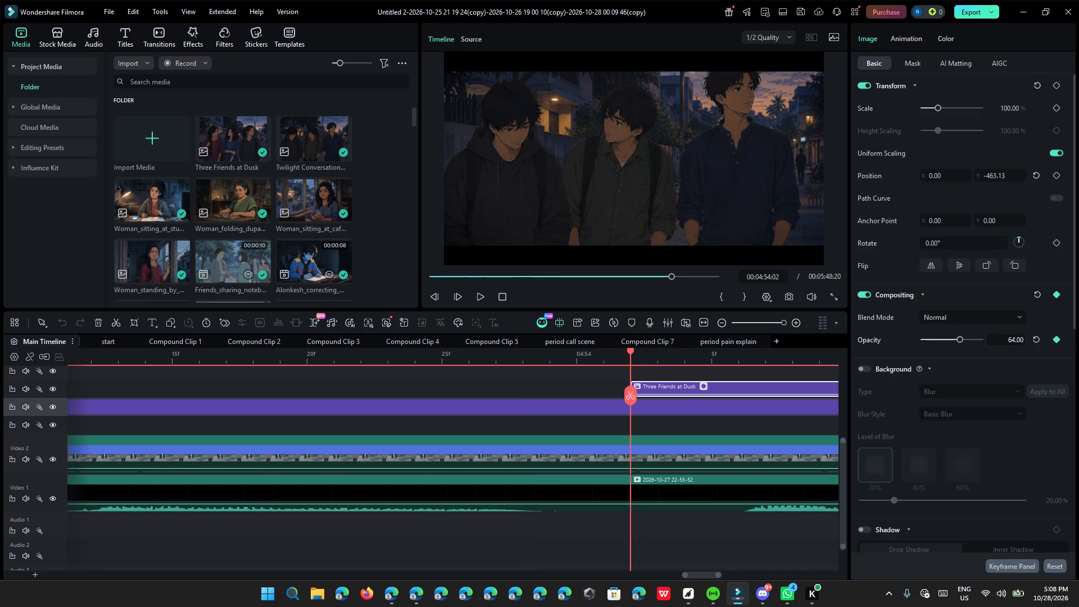
pyautogui.keyDown('ctrl'); pyautogui.scroll(2, 760, 365); pyautogui.keyUp('ctrl')
# Add an opacity keyframe to the Three Friends at Dusk clip at 00:04:54:27, set the opacity to 100, and deselect the clip.
pyautogui.keyDown('ctrl'); pyautogui.scroll(2, 760, 365); pyautogui.keyUp('ctrl')
pyautogui.scroll(-2, 763, 368)
pyautogui.keyDown('ctrl'); pyautogui.scroll(-3, 766, 370); pyautogui.keyUp('ctrl')
pyautogui.scroll(3, 815, 459)
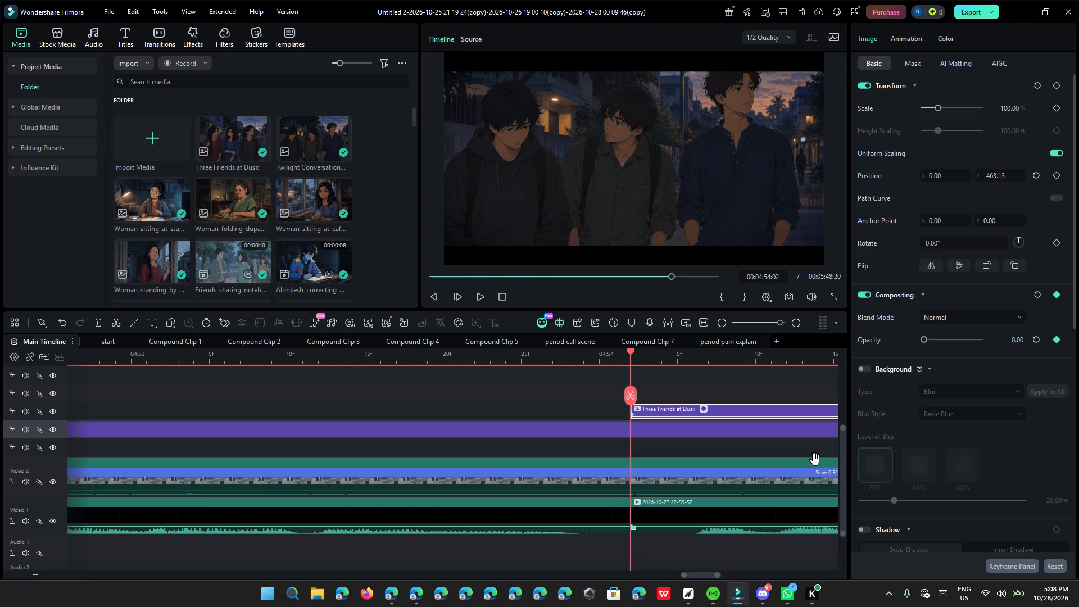
pyautogui.keyDown('ctrl'); pyautogui.scroll(-4, 812, 455); pyautogui.keyUp('ctrl')
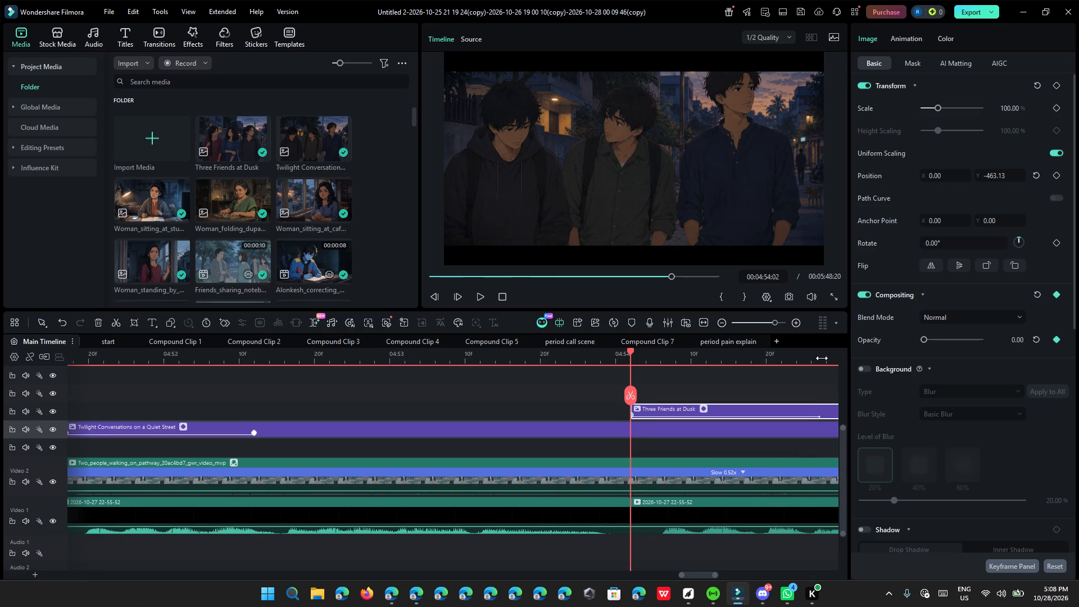
pyautogui.click(822, 358)
pyautogui.keyDown('ctrl'); pyautogui.scroll(9, 831, 405); pyautogui.keyUp('ctrl')
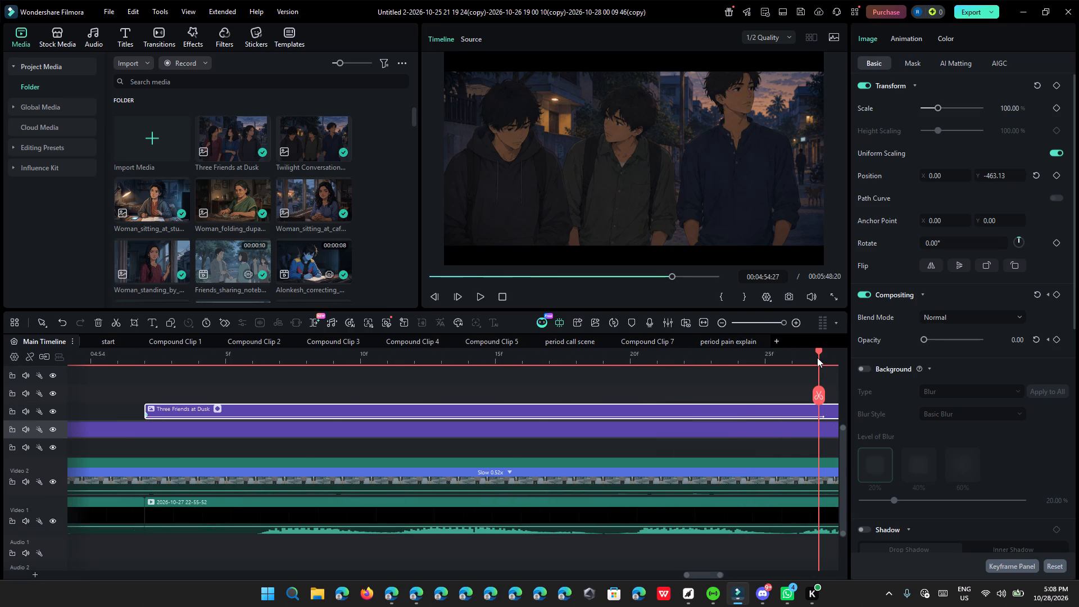
pyautogui.moveTo(817, 357); pyautogui.dragTo(825, 357)
pyautogui.moveTo(818, 351); pyautogui.dragTo(831, 354)
pyautogui.moveTo(817, 355); pyautogui.dragTo(811, 361)
pyautogui.moveTo(819, 351); pyautogui.dragTo(805, 354)
pyautogui.moveTo(792, 353); pyautogui.dragTo(820, 354)
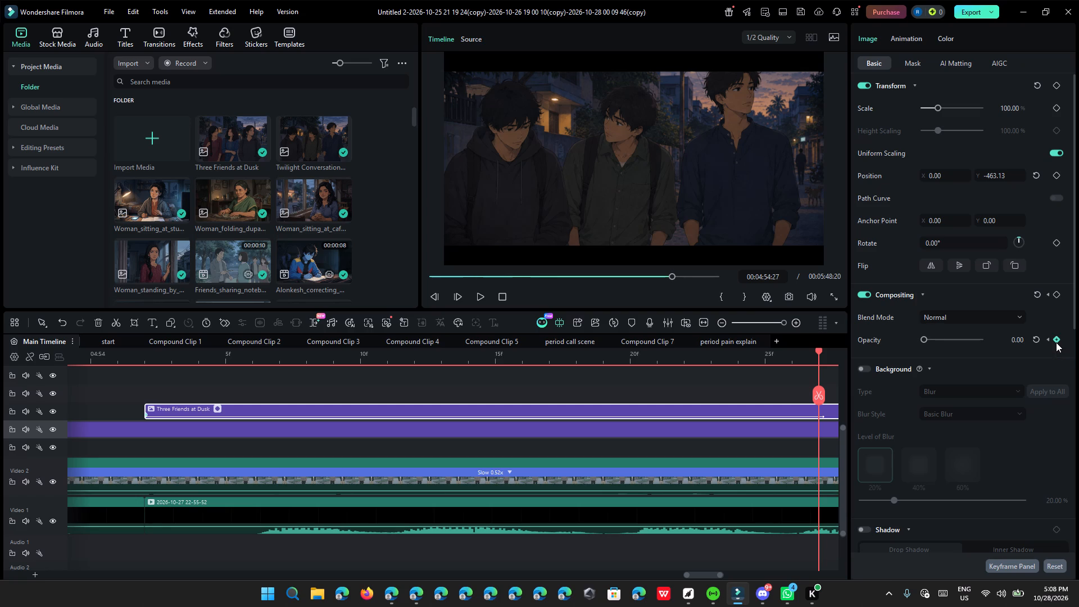
pyautogui.click(1056, 342)
pyautogui.moveTo(956, 340); pyautogui.dragTo(1011, 345)
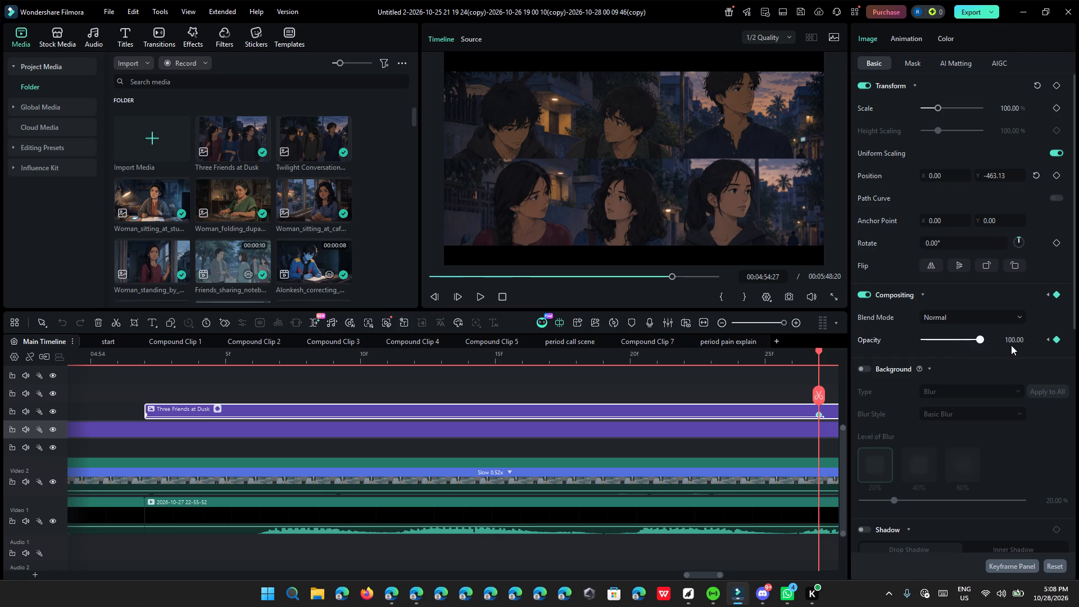
pyautogui.moveTo(1011, 345); pyautogui.dragTo(1012, 345)
pyautogui.click(673, 377)
# Play from 00:04:54:00 to check the Three Friends at Dusk fade-in.
pyautogui.keyDown('ctrl'); pyautogui.scroll(-9, 669, 382); pyautogui.keyUp('ctrl')
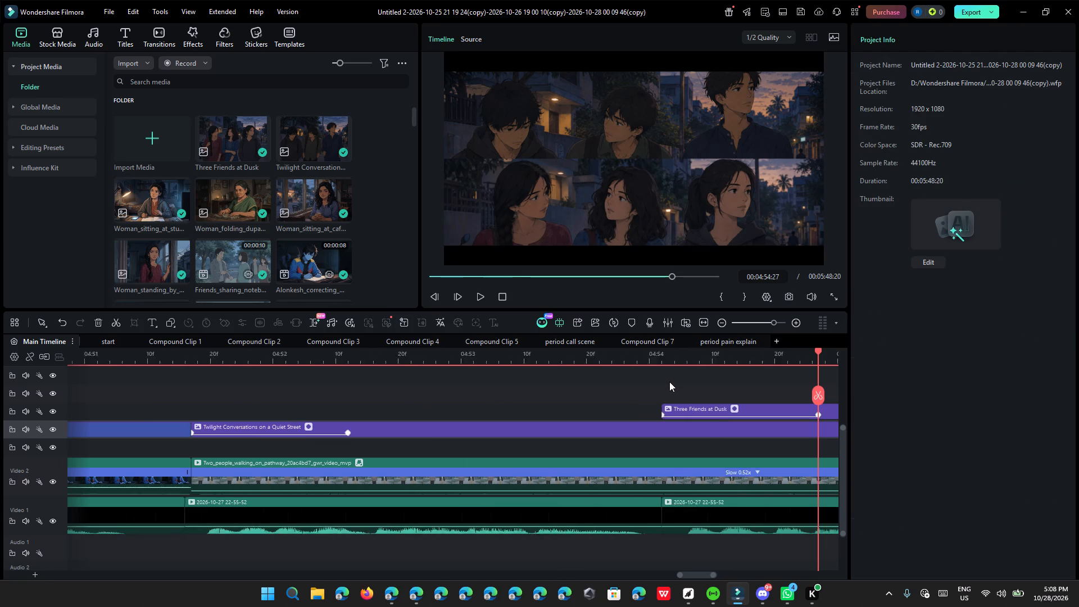
pyautogui.click(677, 351)
pyautogui.click(677, 351)
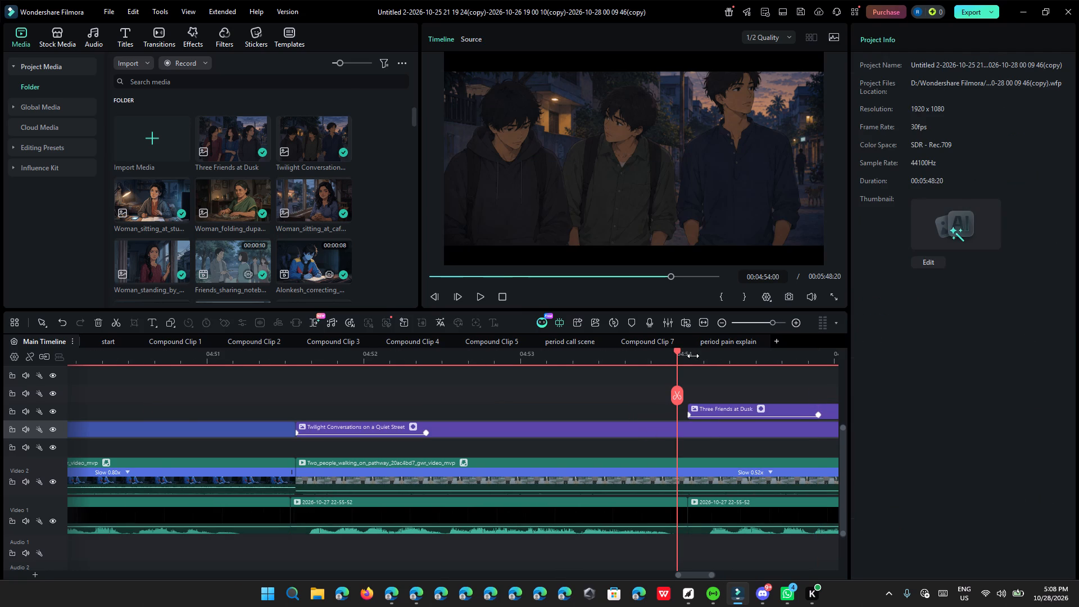
pyautogui.click(479, 298)
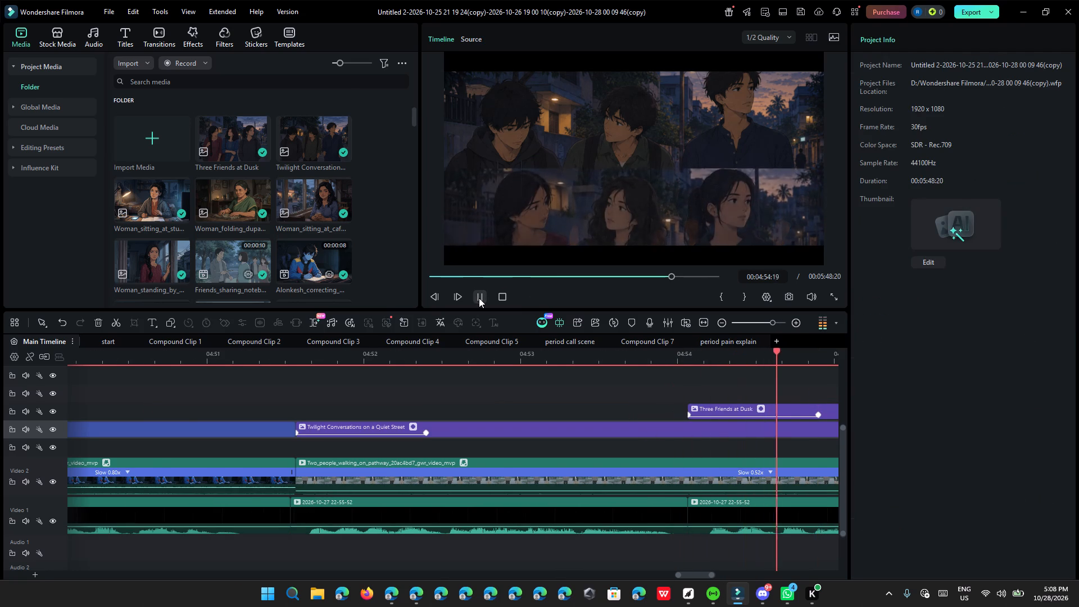
pyautogui.keyDown('ctrl'); pyautogui.scroll(-12, 490, 375); pyautogui.keyUp('ctrl')
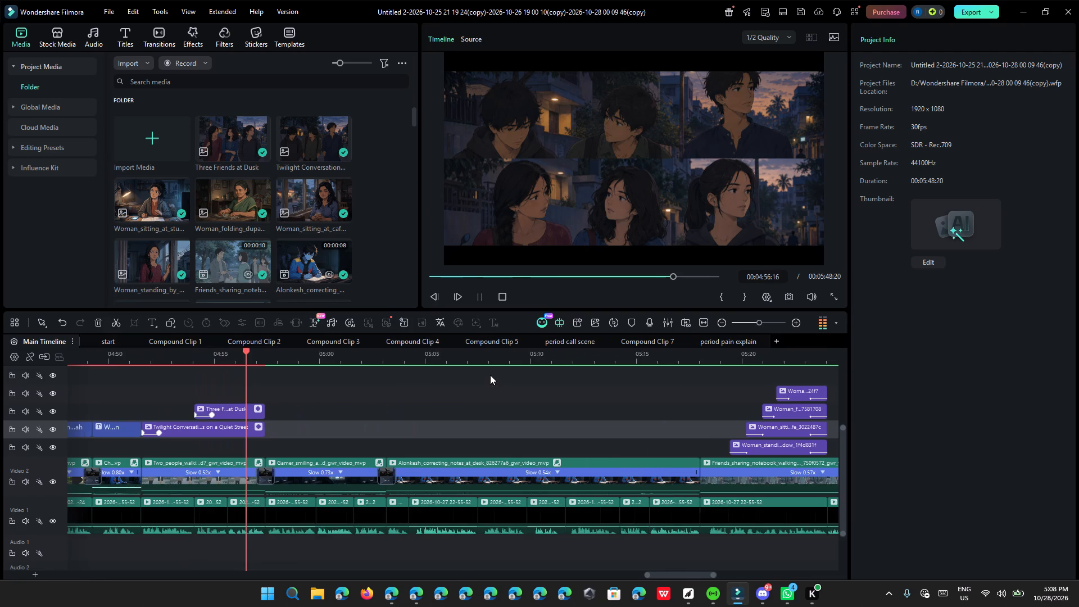
# Replay both fade-ins from near the start of the Twilight Conversations clip, and pause at 00:04:55:18.
pyautogui.click(154, 360)
pyautogui.keyDown('ctrl'); pyautogui.scroll(4, 300, 397); pyautogui.keyUp('ctrl')
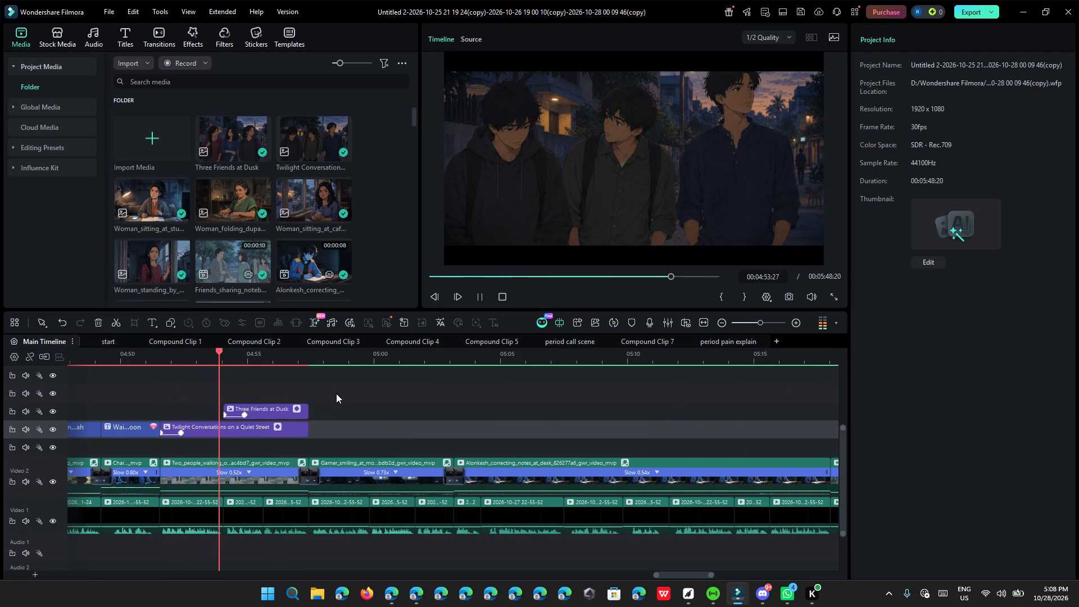
pyautogui.click(482, 298)
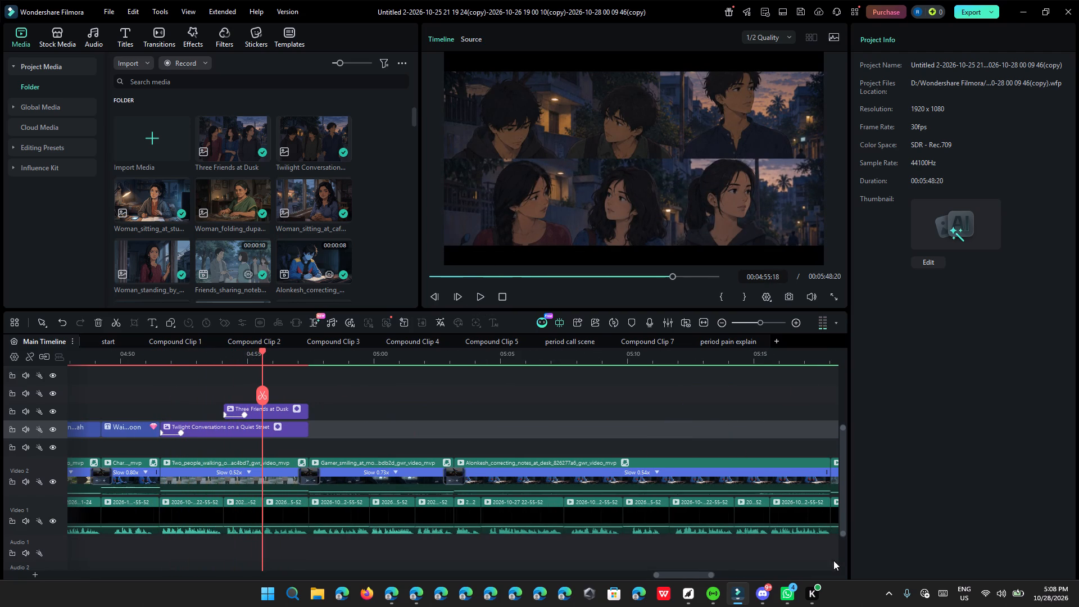
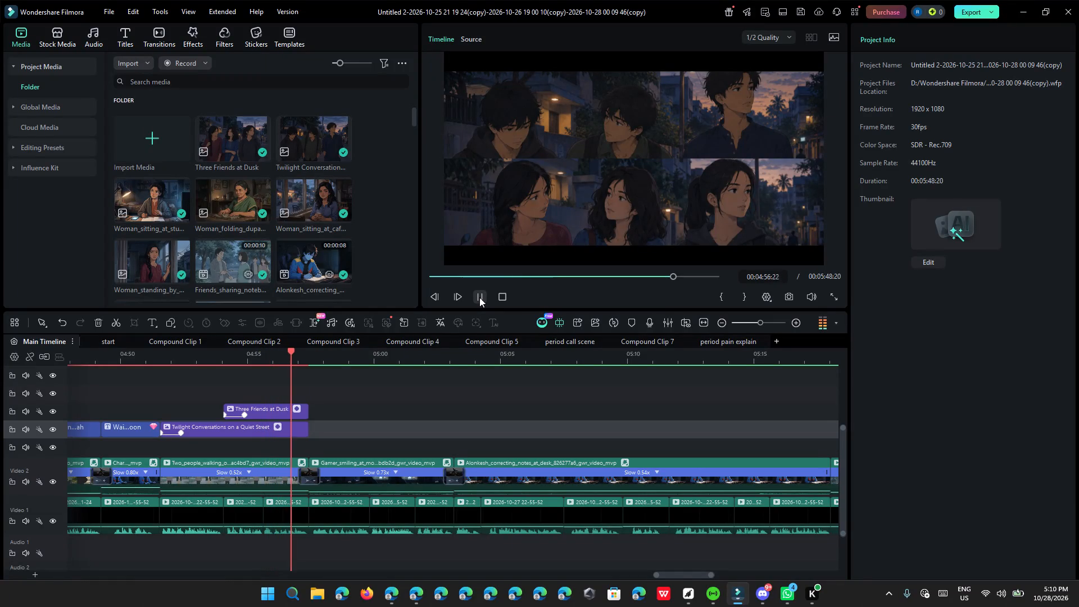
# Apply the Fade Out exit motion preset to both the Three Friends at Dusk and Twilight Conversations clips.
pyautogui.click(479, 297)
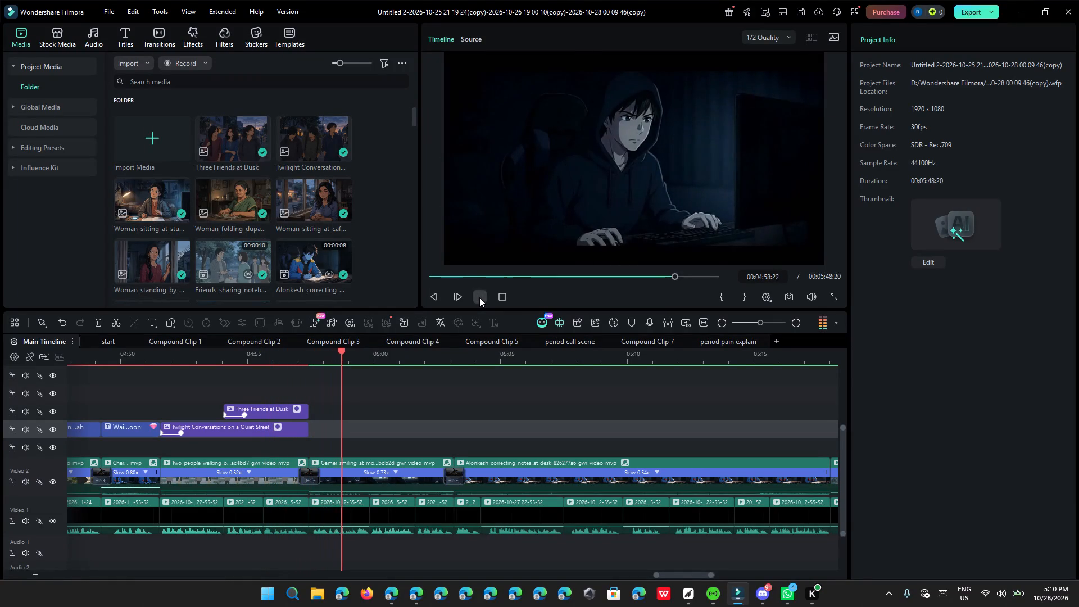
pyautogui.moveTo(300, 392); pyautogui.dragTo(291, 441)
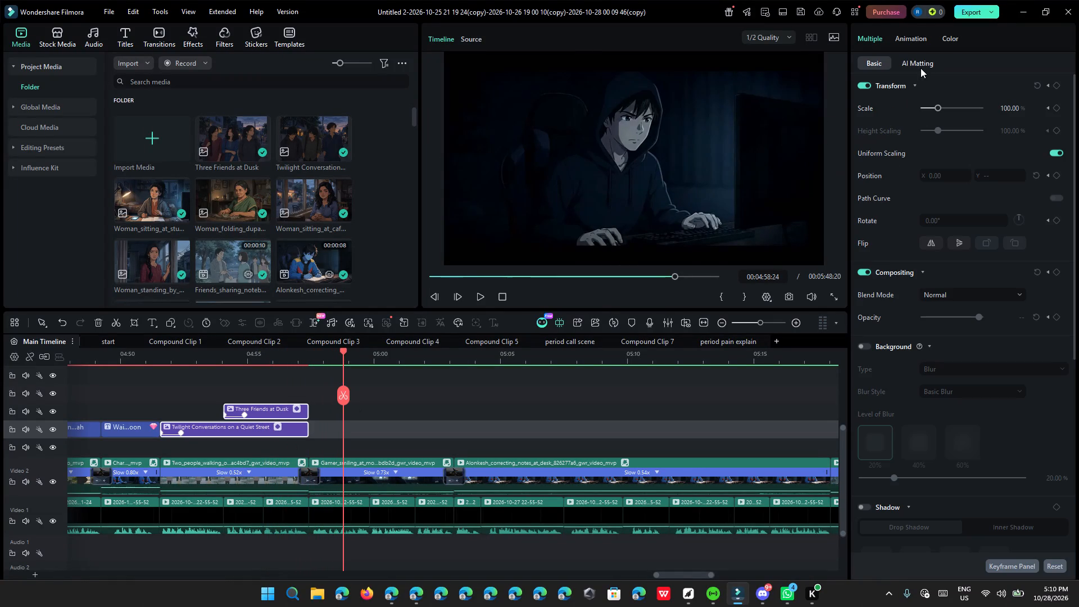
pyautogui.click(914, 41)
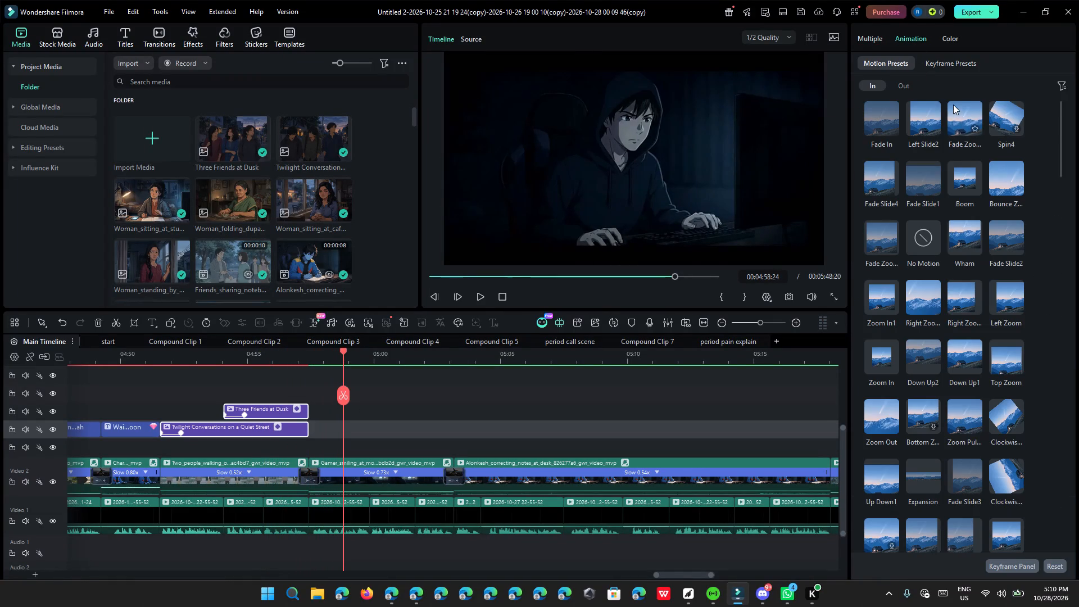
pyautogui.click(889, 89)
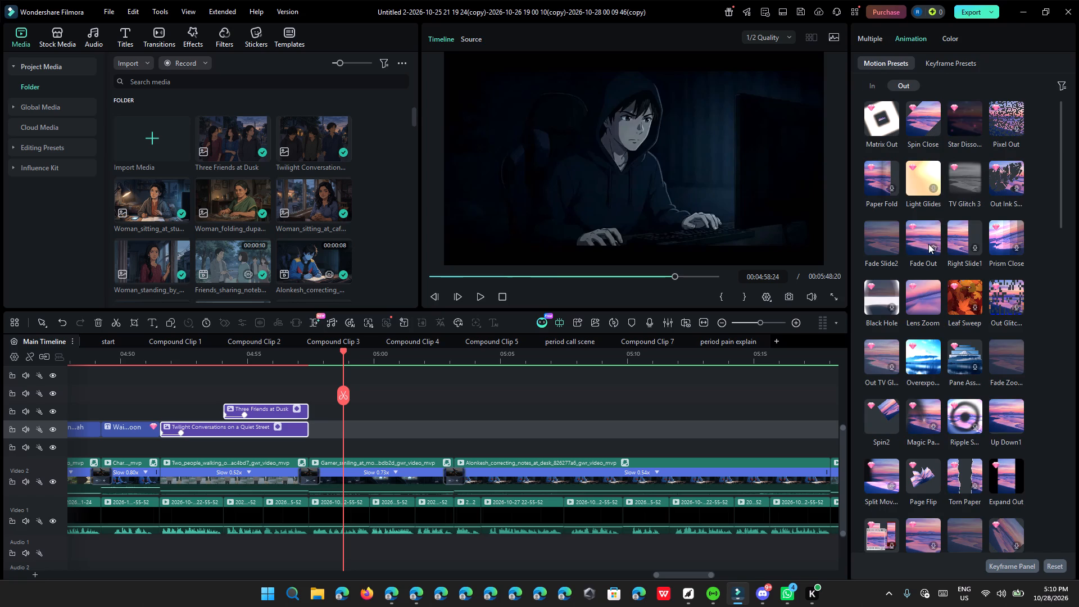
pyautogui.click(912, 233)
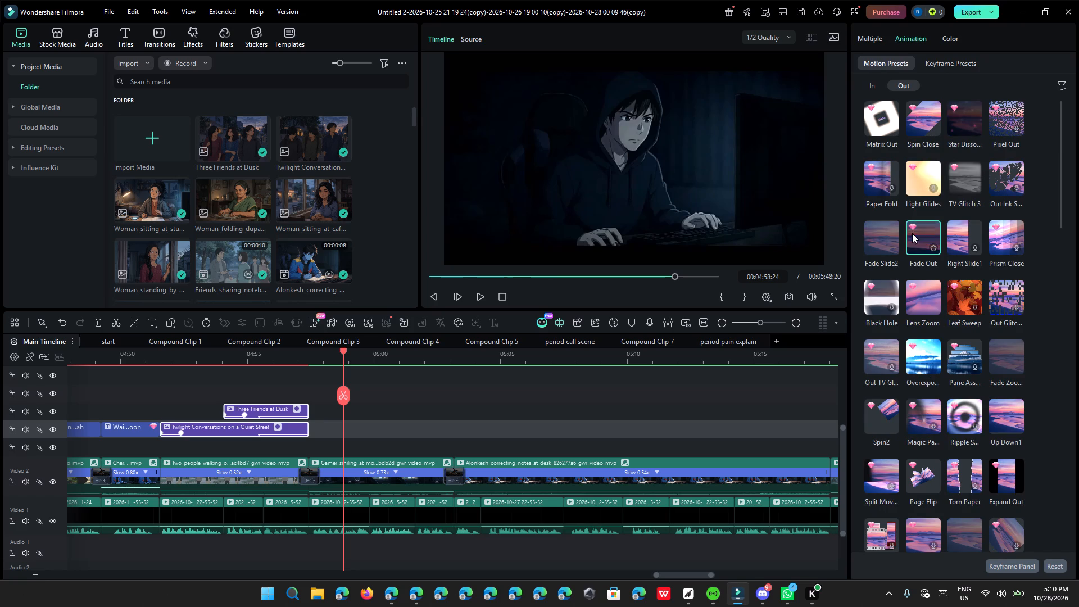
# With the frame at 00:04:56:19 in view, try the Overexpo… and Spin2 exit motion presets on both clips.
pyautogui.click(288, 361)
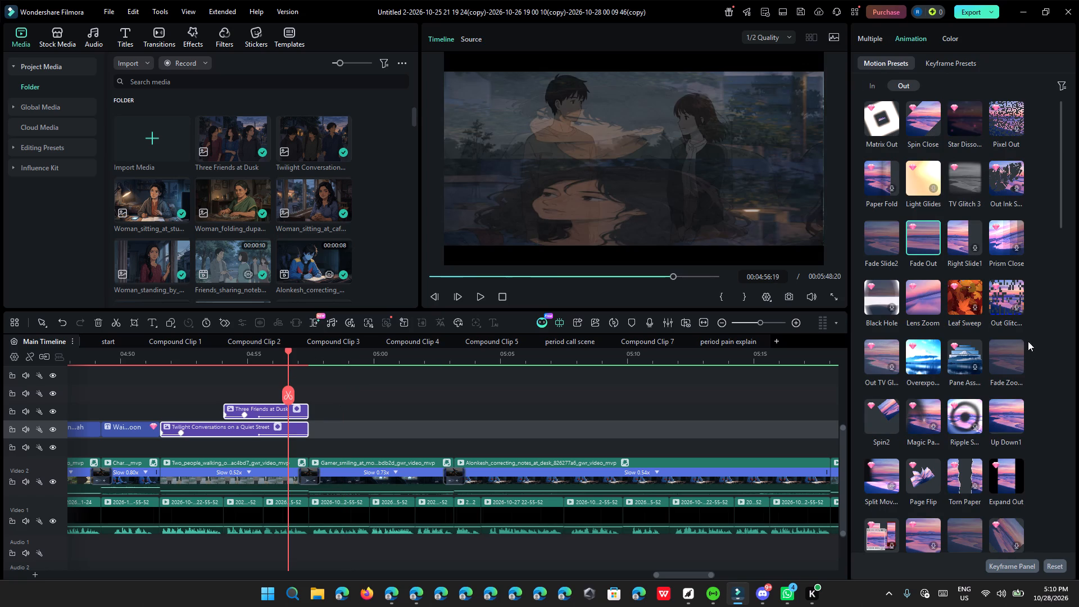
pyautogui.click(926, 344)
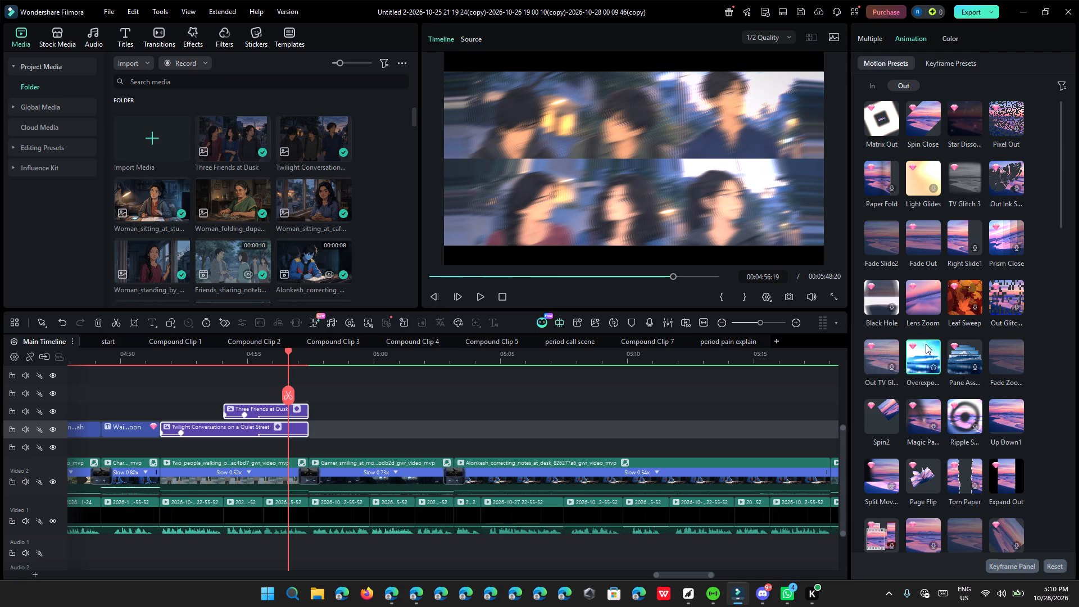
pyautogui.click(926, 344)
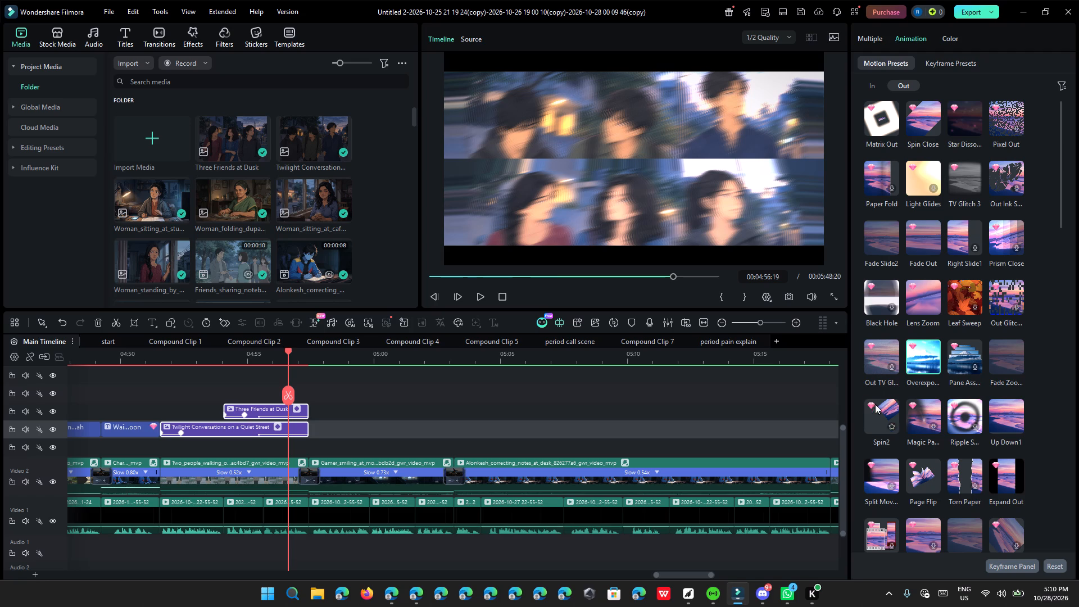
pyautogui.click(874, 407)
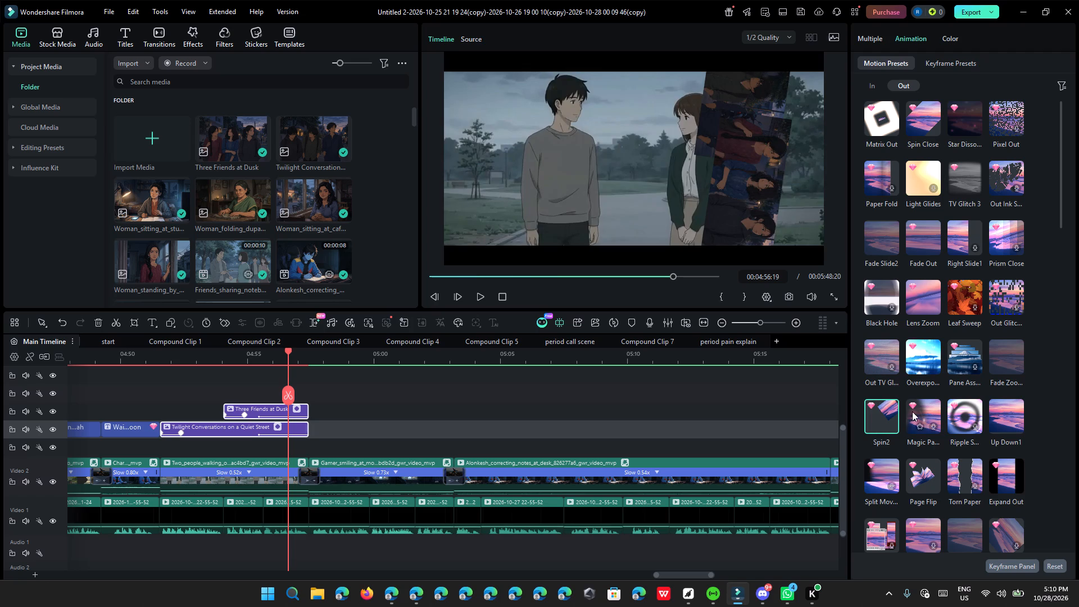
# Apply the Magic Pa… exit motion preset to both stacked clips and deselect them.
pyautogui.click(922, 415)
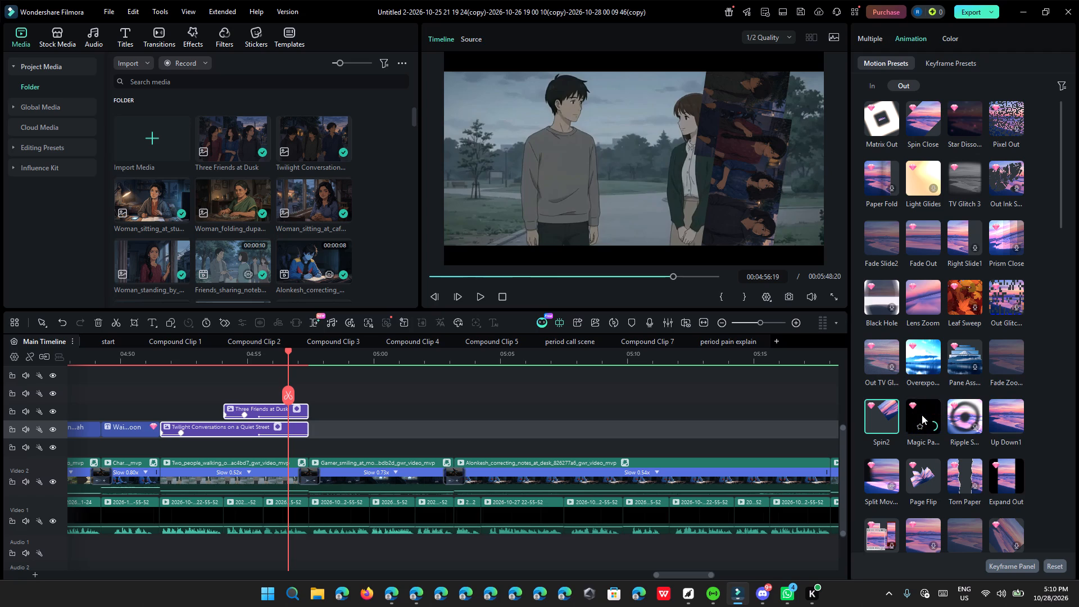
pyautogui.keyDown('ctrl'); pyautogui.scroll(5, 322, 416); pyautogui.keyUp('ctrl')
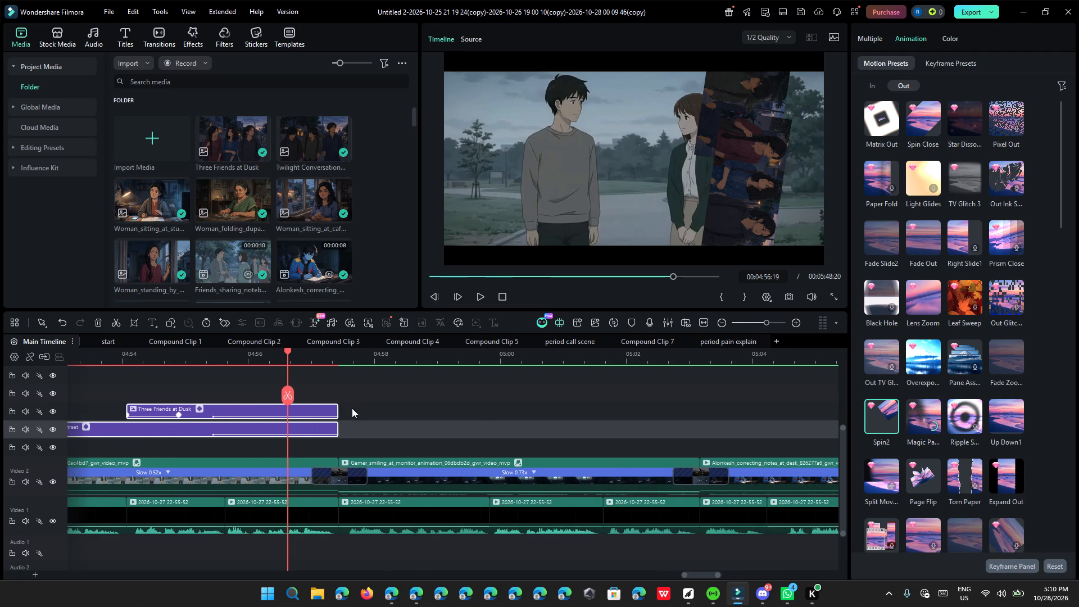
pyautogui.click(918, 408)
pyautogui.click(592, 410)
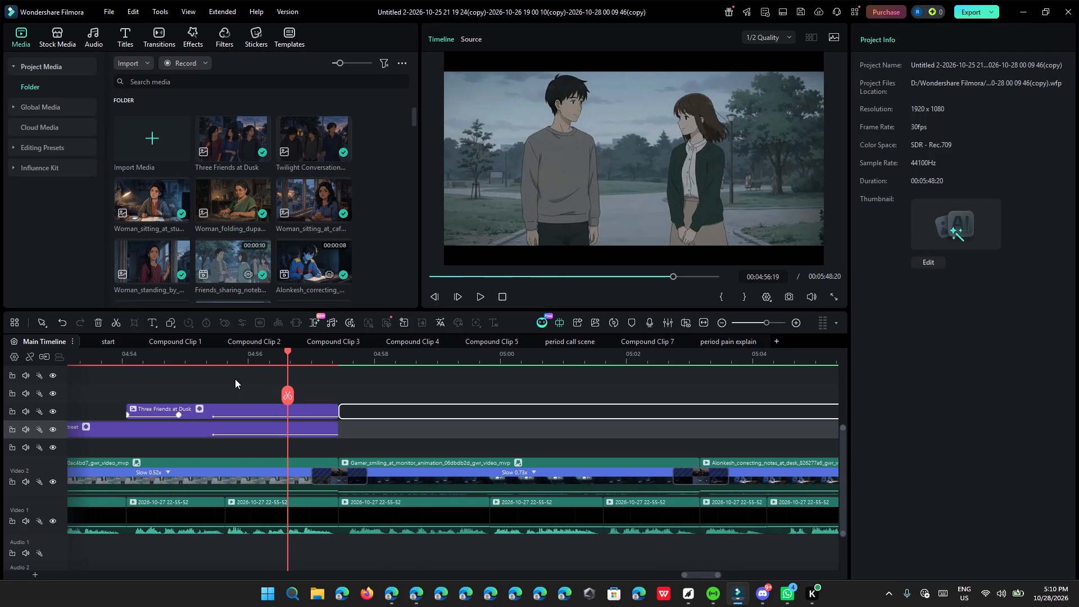
# Play and replay the end of the split-screen from about 00:04:55 to check the Magic Pa… exit, pausing at 00:04:57:07.
pyautogui.click(194, 363)
pyautogui.click(478, 298)
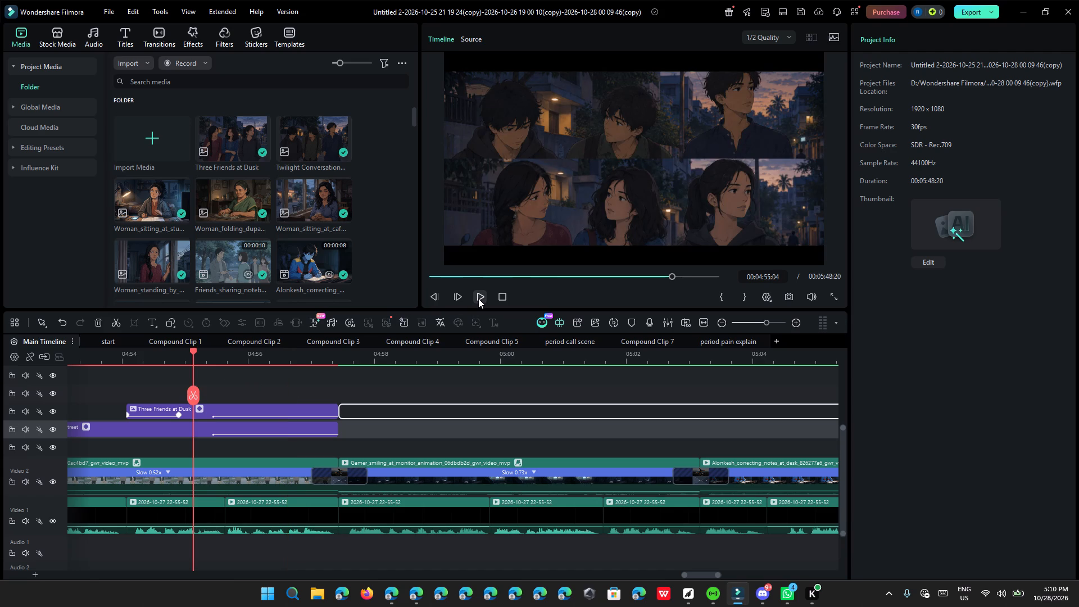
pyautogui.click(478, 298)
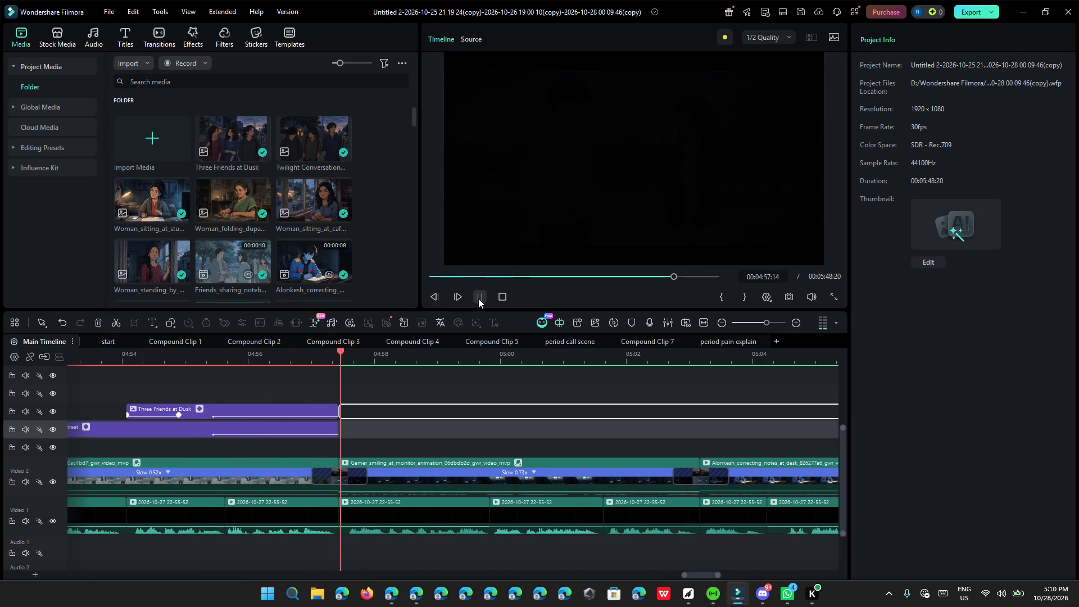
pyautogui.keyDown('ctrl'); pyautogui.scroll(-5, 416, 402); pyautogui.keyUp('ctrl')
pyautogui.click(332, 368)
pyautogui.click(321, 357)
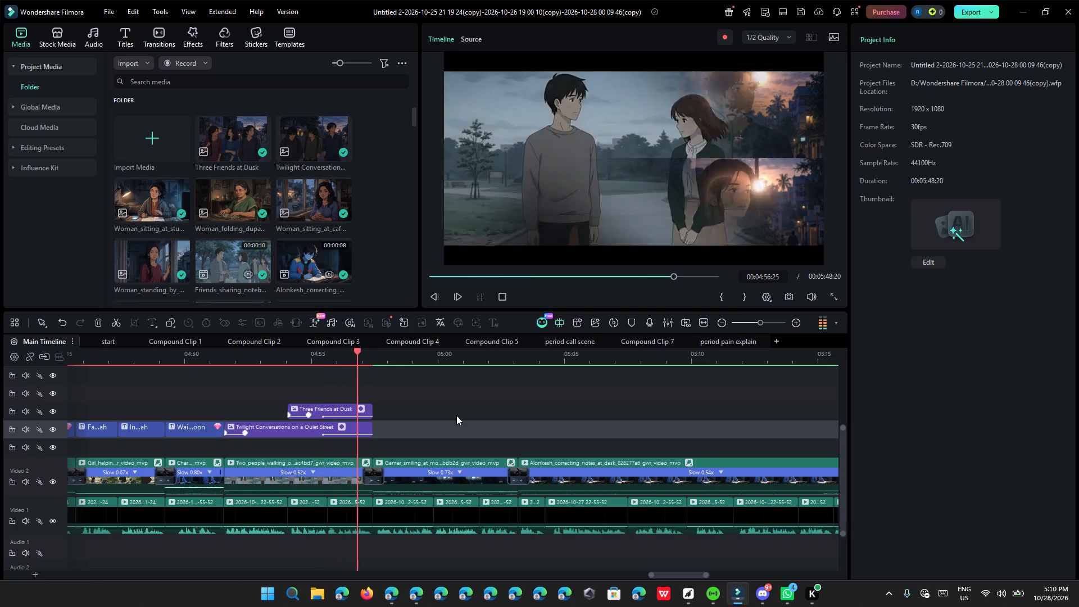
pyautogui.click(280, 359)
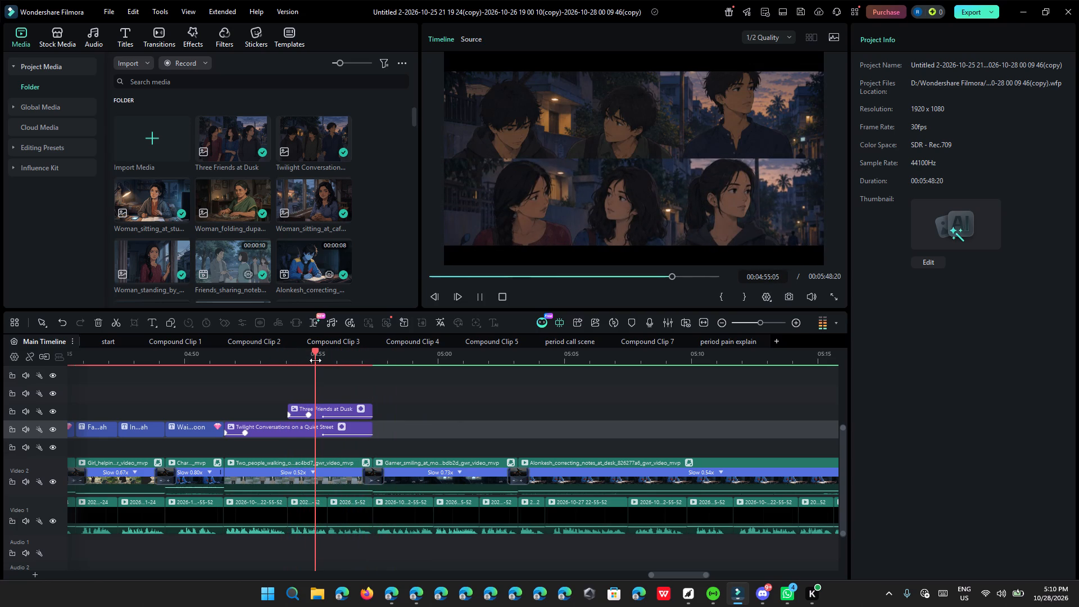
pyautogui.click(483, 297)
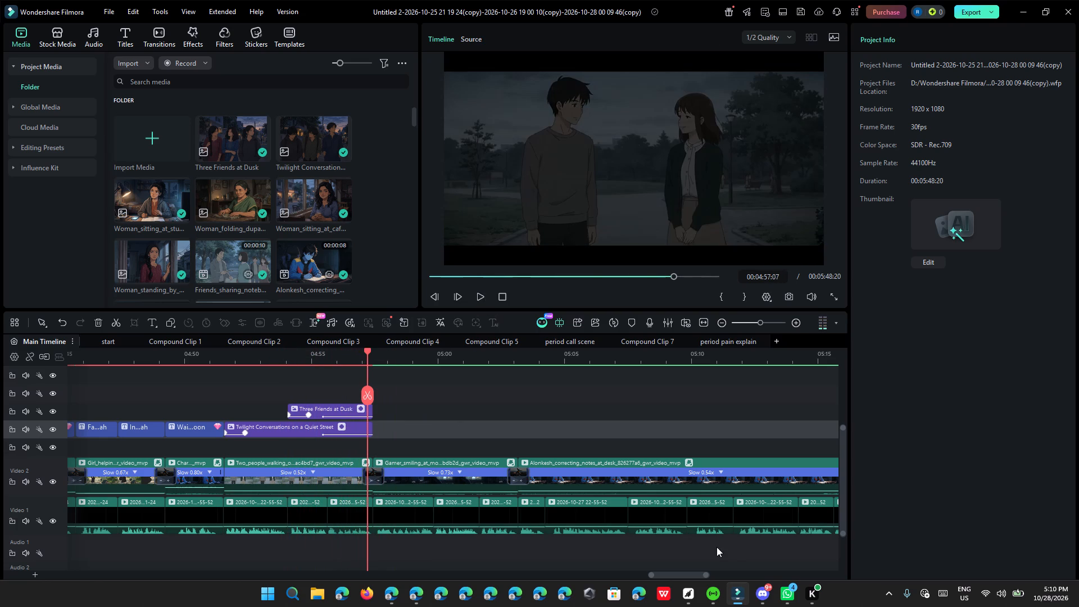
# Scrub from the earlier picture overlay at 00:04:41:11 forward to the end of the split-screen clips at 00:04:57:13.
pyautogui.keyDown('ctrl'); pyautogui.scroll(-1, 651, 496); pyautogui.keyUp('ctrl')
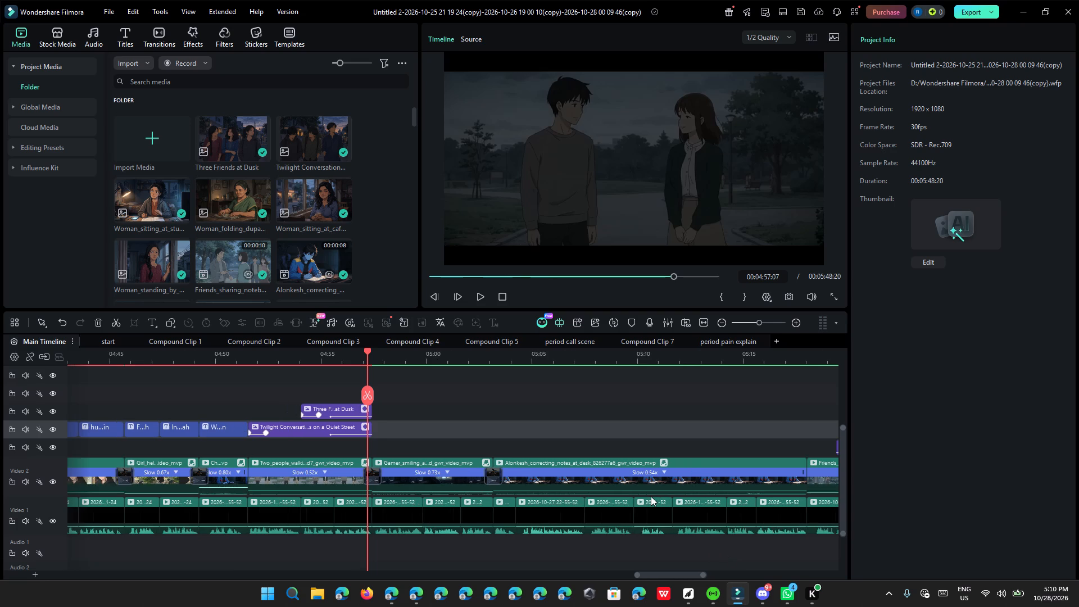
pyautogui.keyDown('ctrl'); pyautogui.scroll(-9, 651, 495); pyautogui.keyUp('ctrl')
pyautogui.scroll(-2, 637, 479)
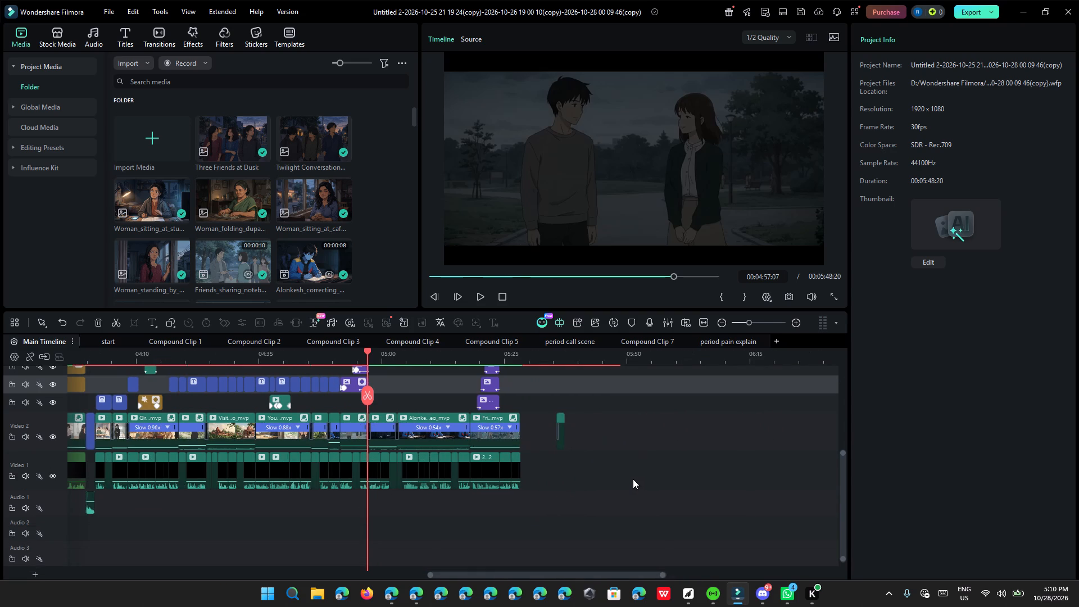
pyautogui.keyDown('ctrl'); pyautogui.scroll(3, 633, 479); pyautogui.keyUp('ctrl')
pyautogui.scroll(2, 601, 452)
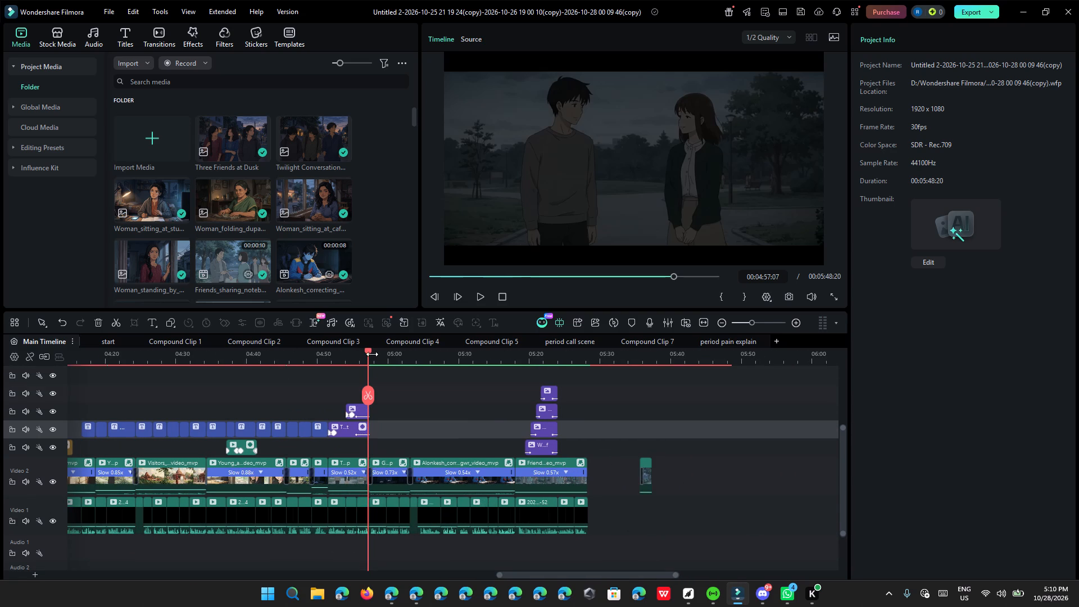
pyautogui.moveTo(366, 351); pyautogui.dragTo(259, 373)
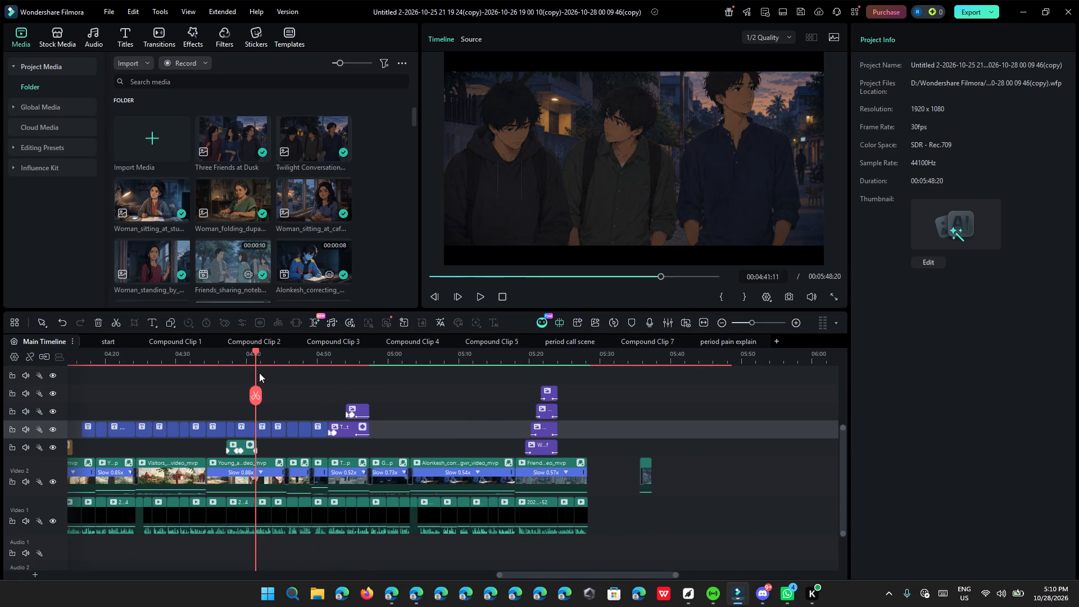
pyautogui.moveTo(259, 373); pyautogui.dragTo(310, 379)
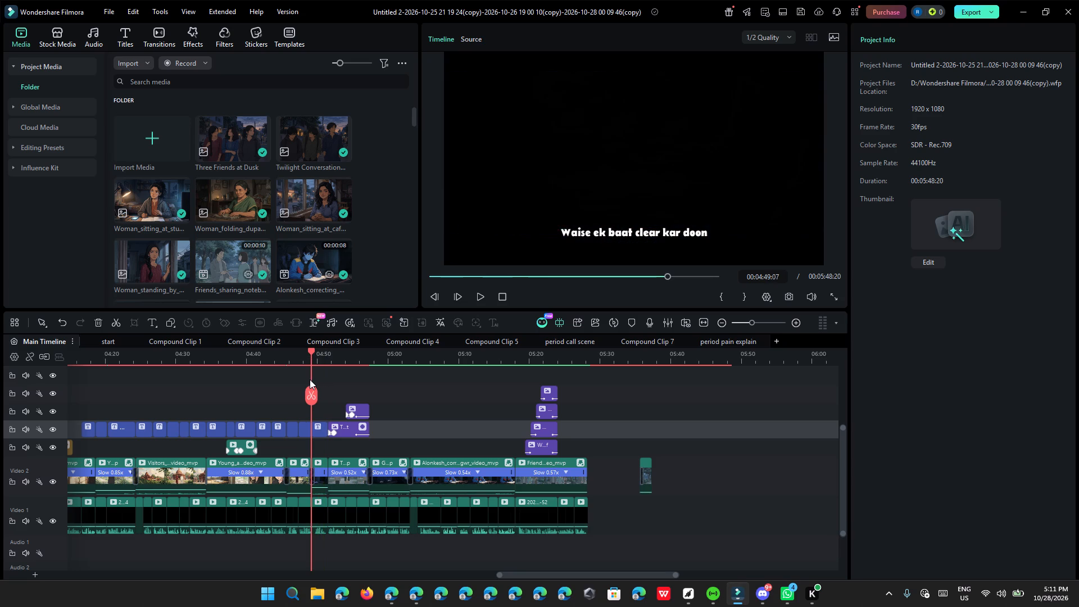
pyautogui.moveTo(310, 379); pyautogui.dragTo(362, 389)
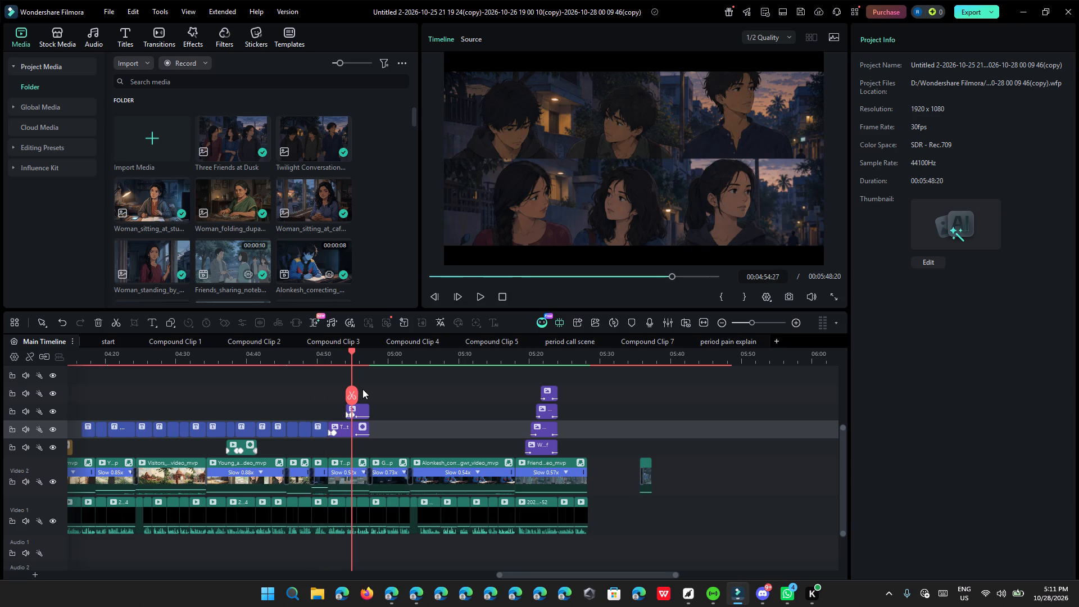
pyautogui.moveTo(362, 389); pyautogui.dragTo(370, 393)
# Apply the Fade Zoo… exit motion preset to both the Three Friends at Dusk and Twilight Conversations clips.
pyautogui.keyDown('ctrl'); pyautogui.scroll(10, 378, 395); pyautogui.keyUp('ctrl')
pyautogui.moveTo(393, 408); pyautogui.dragTo(386, 411)
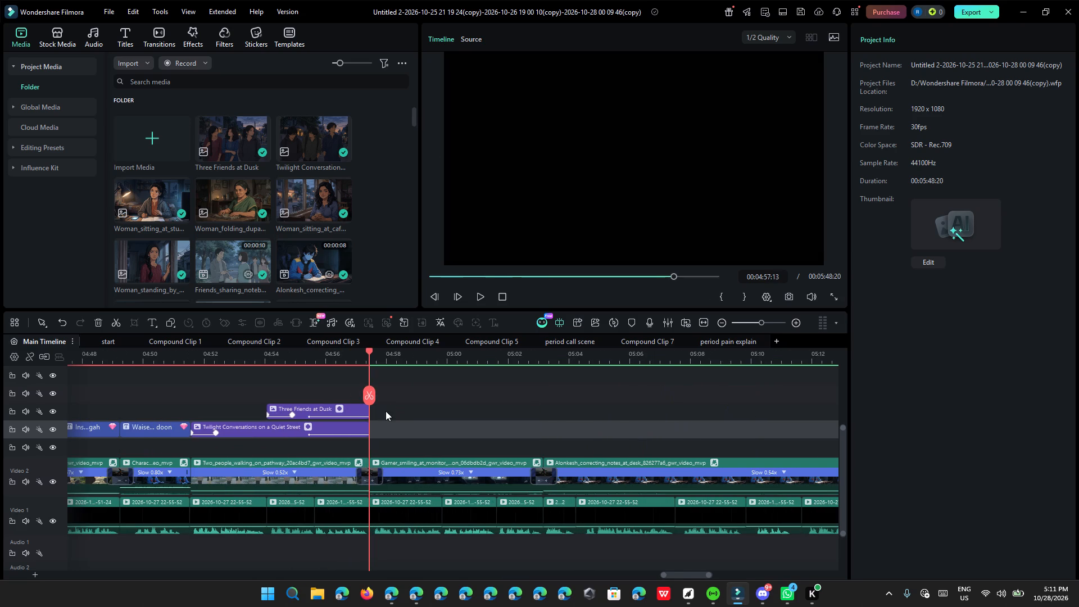
pyautogui.moveTo(386, 411); pyautogui.dragTo(352, 426)
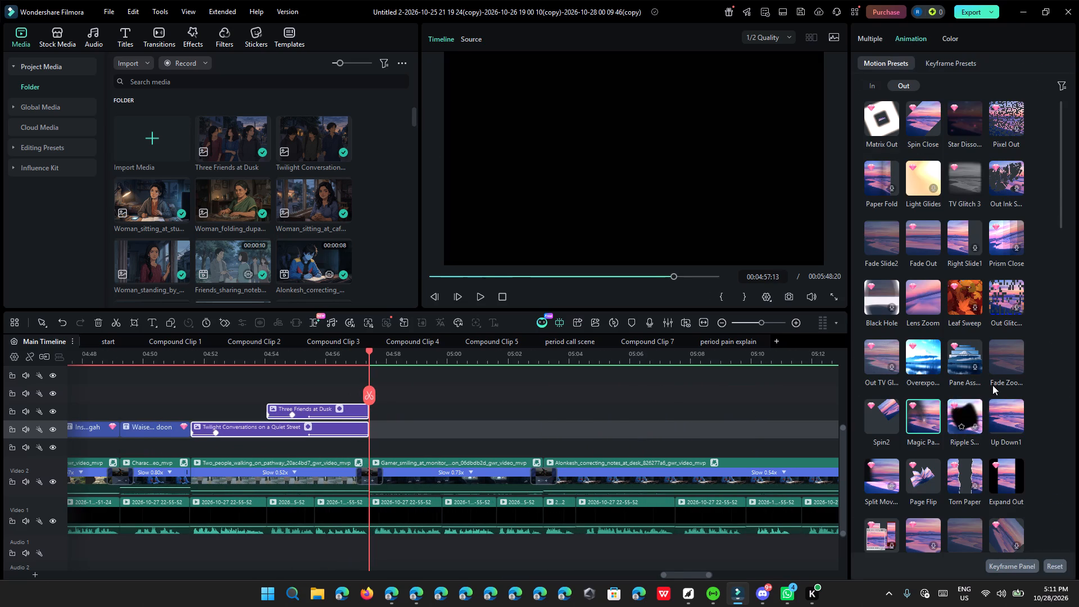
pyautogui.click(1014, 346)
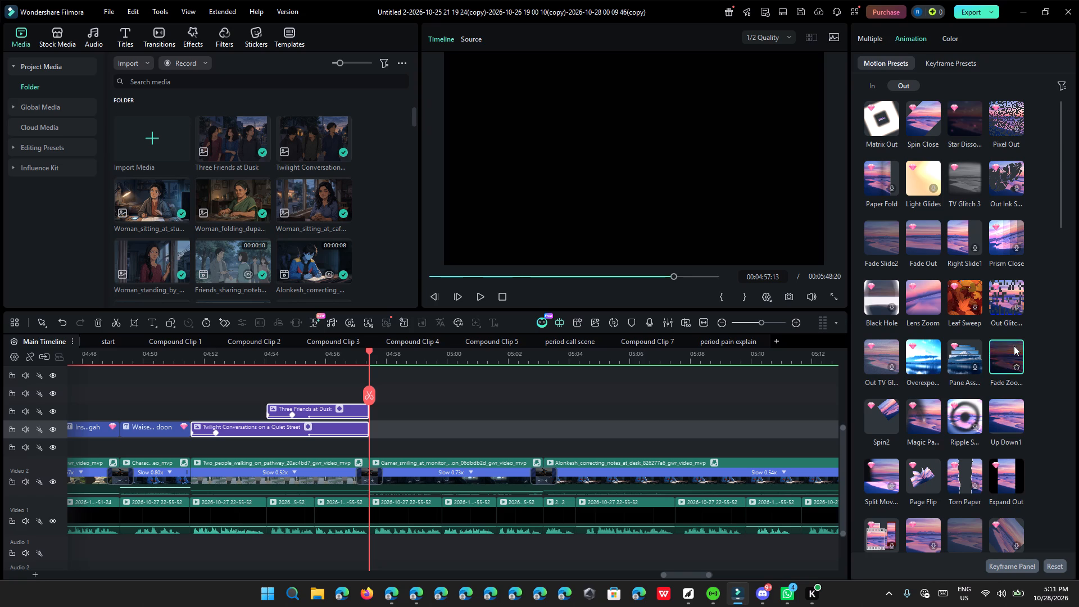
# Play both clips from 00:04:54:21 to check the Fade Zoo… exit, and pause at 00:04:56:13.
pyautogui.click(287, 354)
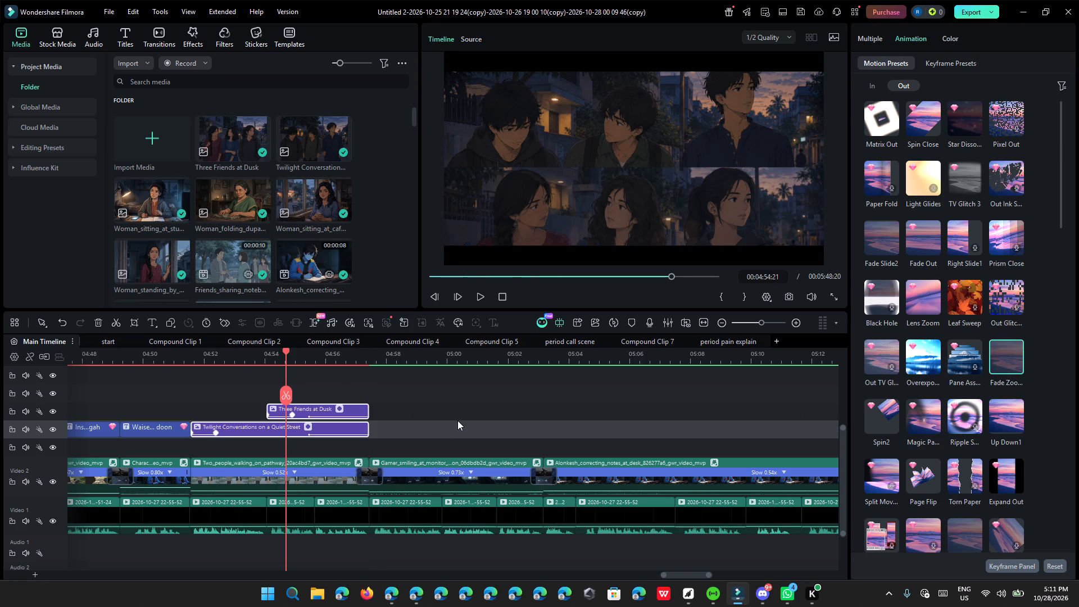
pyautogui.click(457, 420)
pyautogui.click(479, 291)
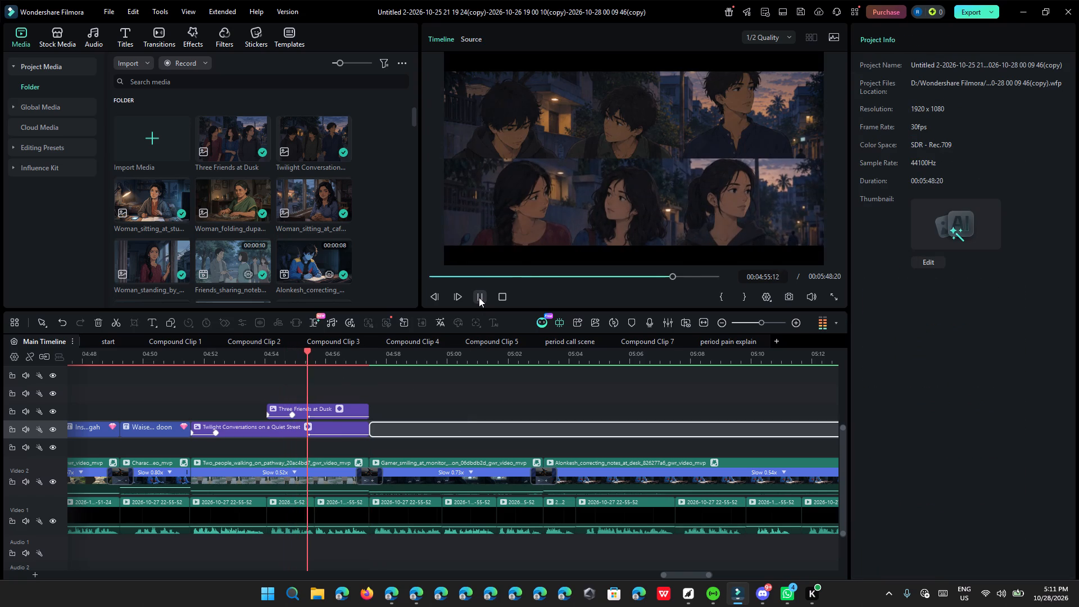
pyautogui.click(479, 297)
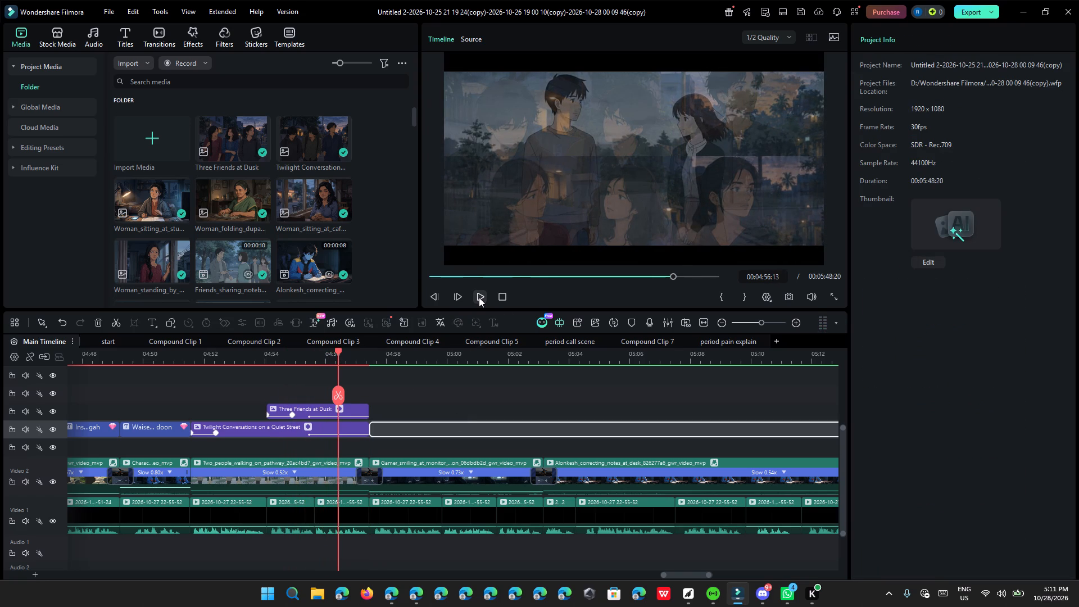
# Shorten the exit animation of the Three Friends at Dusk clip to a duration of 0.80.
pyautogui.moveTo(396, 403); pyautogui.dragTo(358, 428)
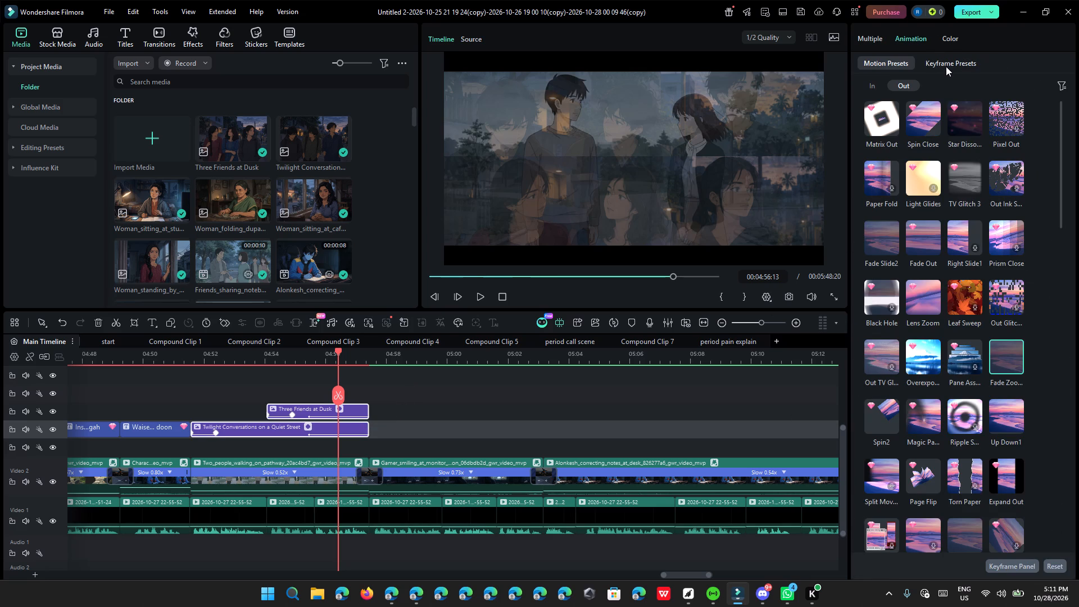
pyautogui.click(494, 378)
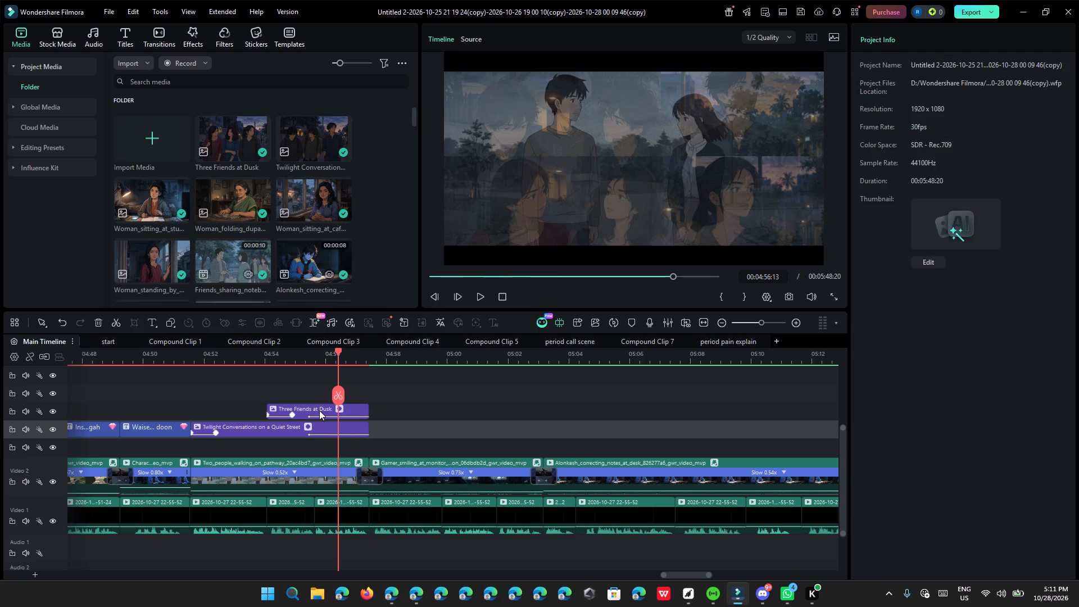
pyautogui.click(319, 410)
pyautogui.click(906, 45)
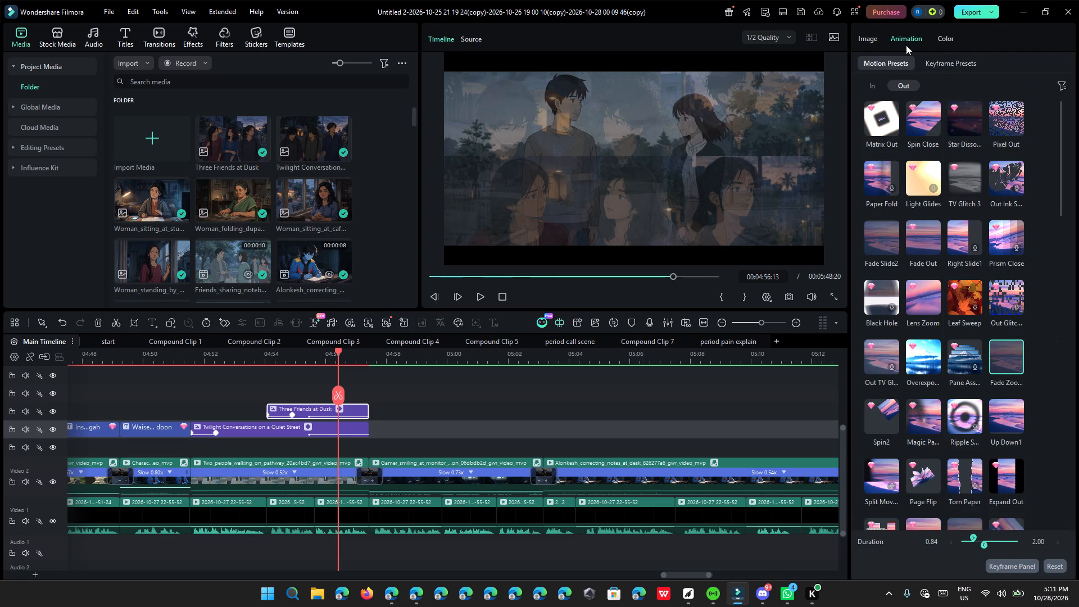
pyautogui.moveTo(985, 545); pyautogui.dragTo(998, 545)
pyautogui.moveTo(998, 545); pyautogui.dragTo(1003, 545)
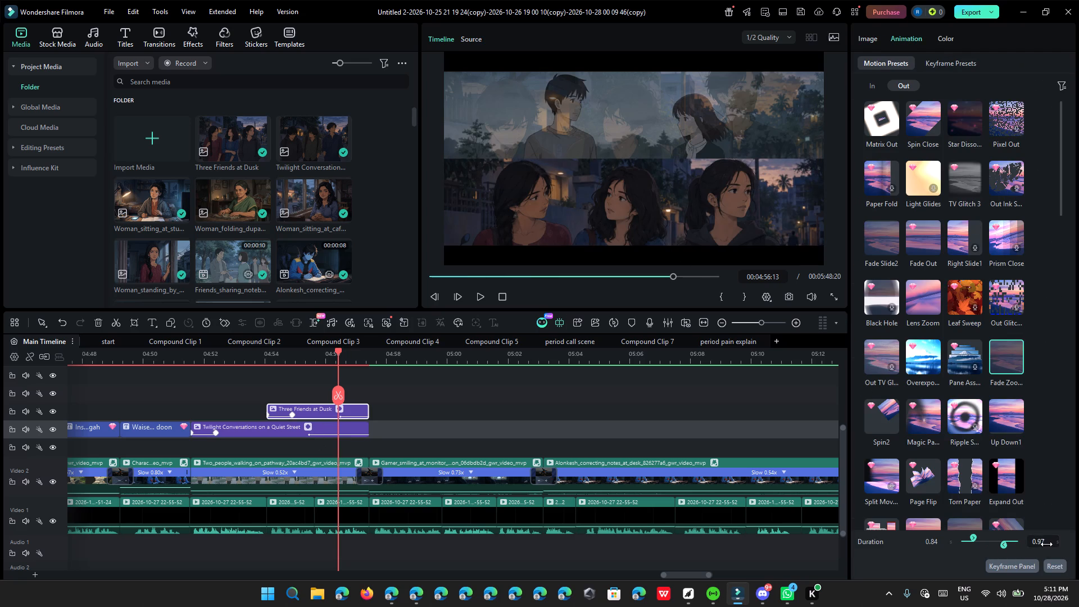
pyautogui.click(1046, 544)
# Set the exit animation duration of the Twilight Conversations clip to 0.80, copied from the Three Friends at Dusk clip.
pyautogui.click(1045, 543)
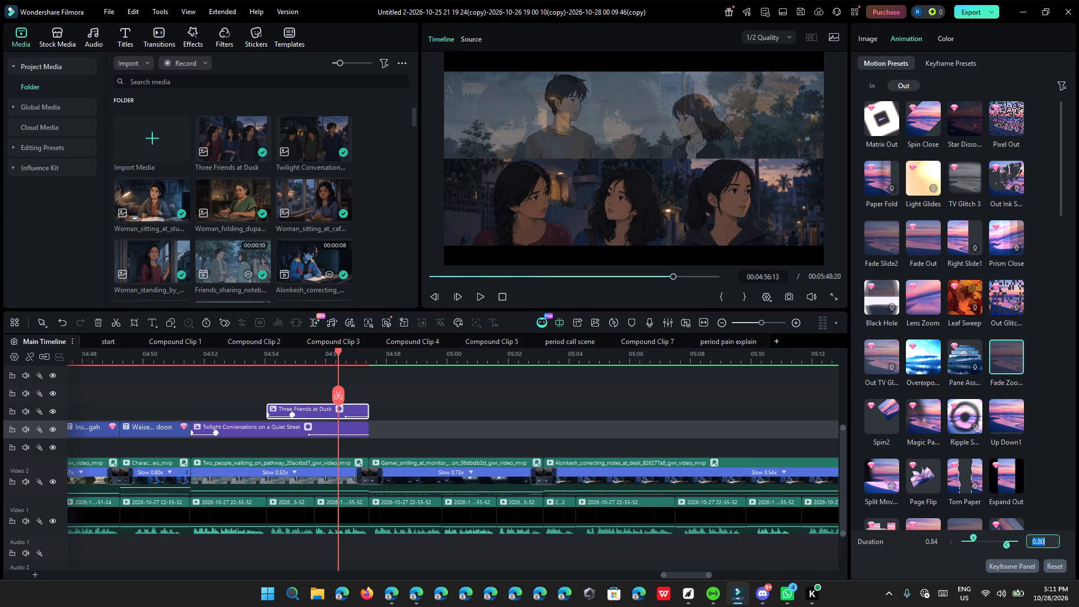
pyautogui.hotkey('ctrl', 'c')
pyautogui.click(344, 434)
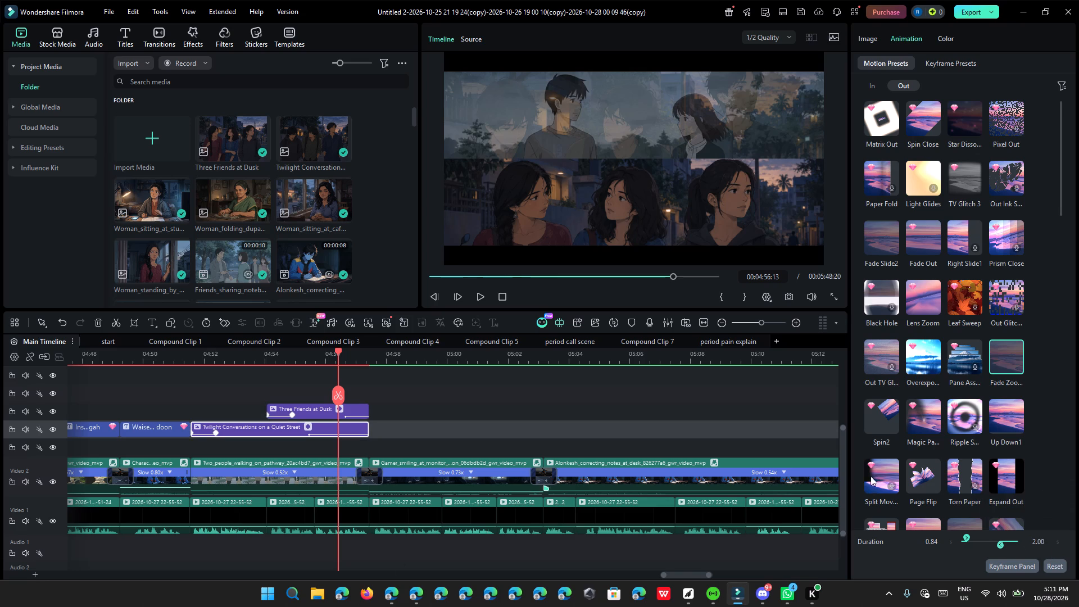
pyautogui.click(1044, 543)
pyautogui.hotkey('ctrl', 'v')
pyautogui.click(725, 410)
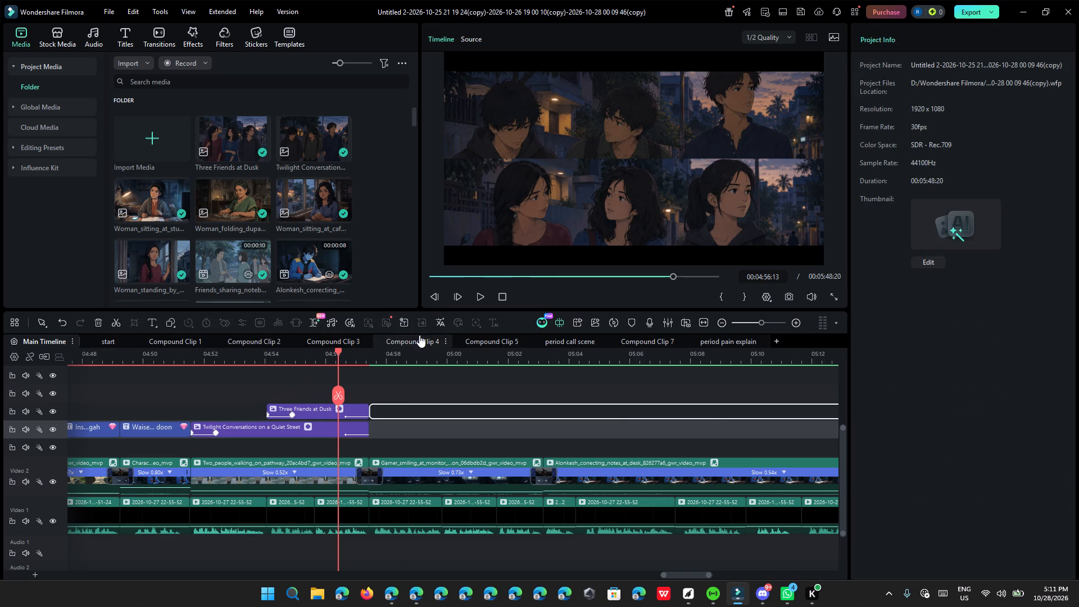
# Play the end of the split-screen repeatedly to check both exit animations, and pause at 00:04:58:04.
pyautogui.click(475, 296)
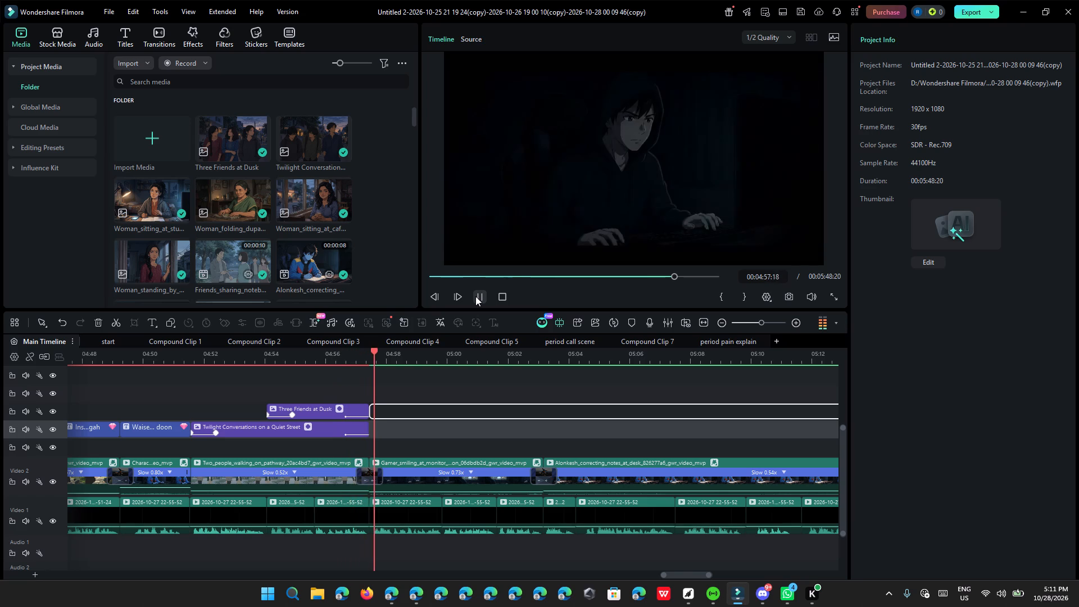
pyautogui.click(337, 359)
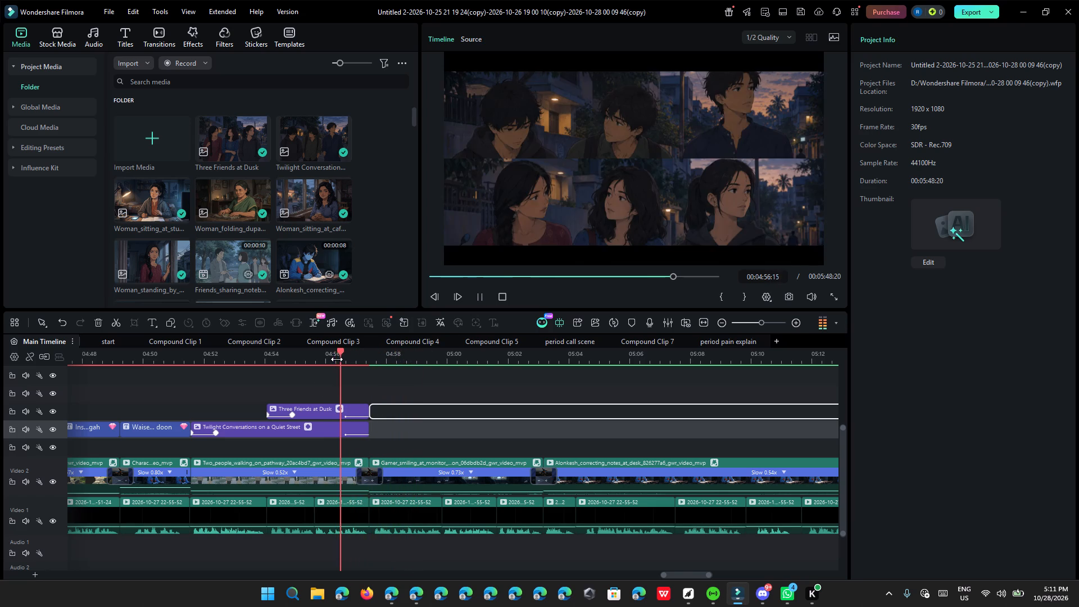
pyautogui.click(305, 361)
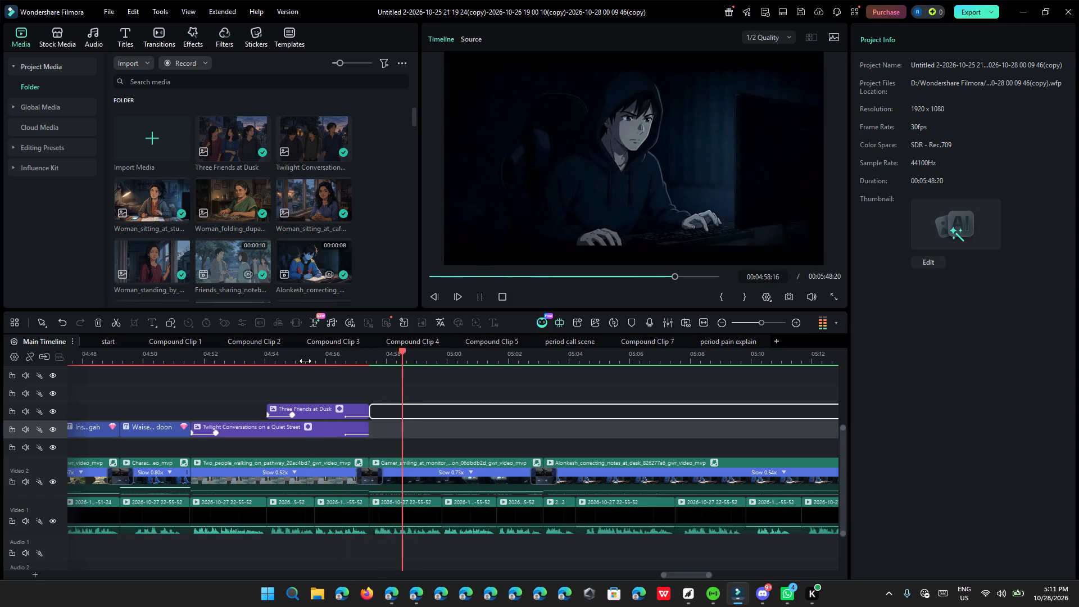
pyautogui.keyDown('ctrl'); pyautogui.scroll(5, 314, 372); pyautogui.keyUp('ctrl')
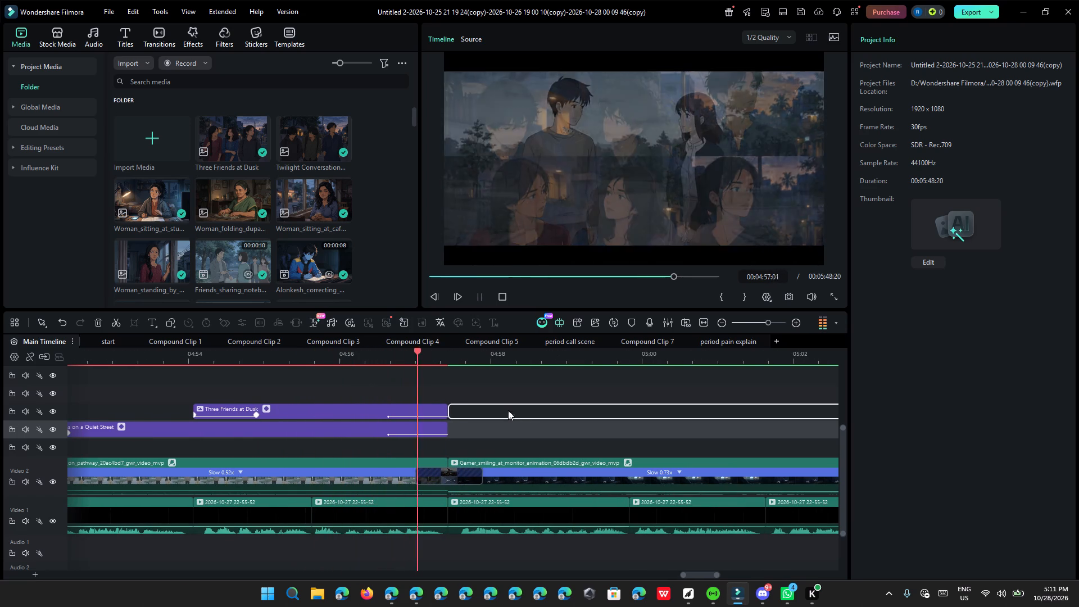
pyautogui.click(477, 297)
# Trim the ends of the Three Friends at Dusk and Twilight Conversations clips together back to about 00:04:56:27.
pyautogui.click(454, 389)
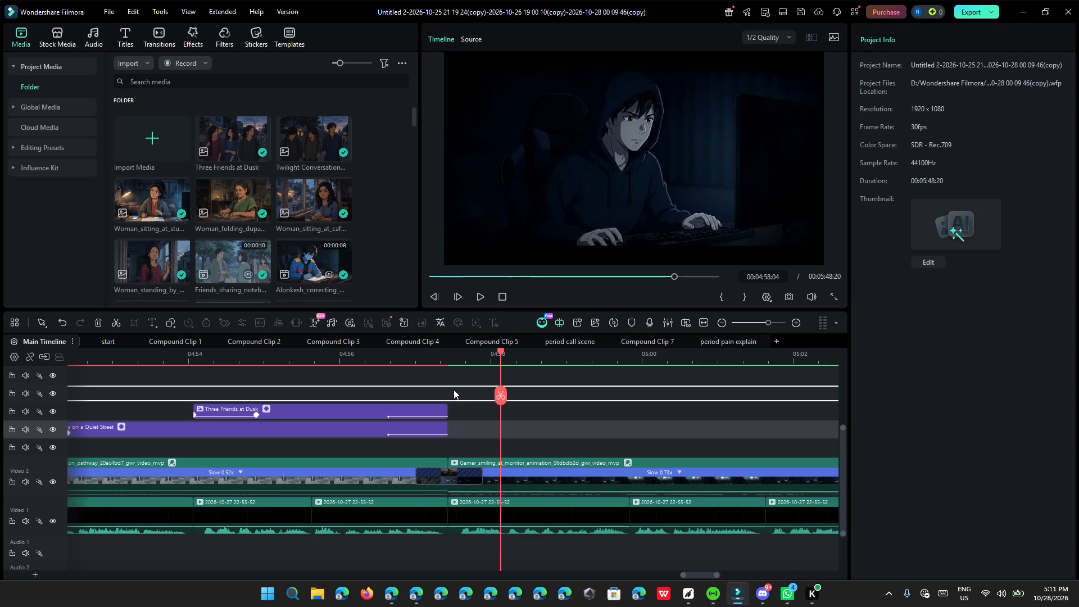
pyautogui.moveTo(450, 402); pyautogui.dragTo(433, 450)
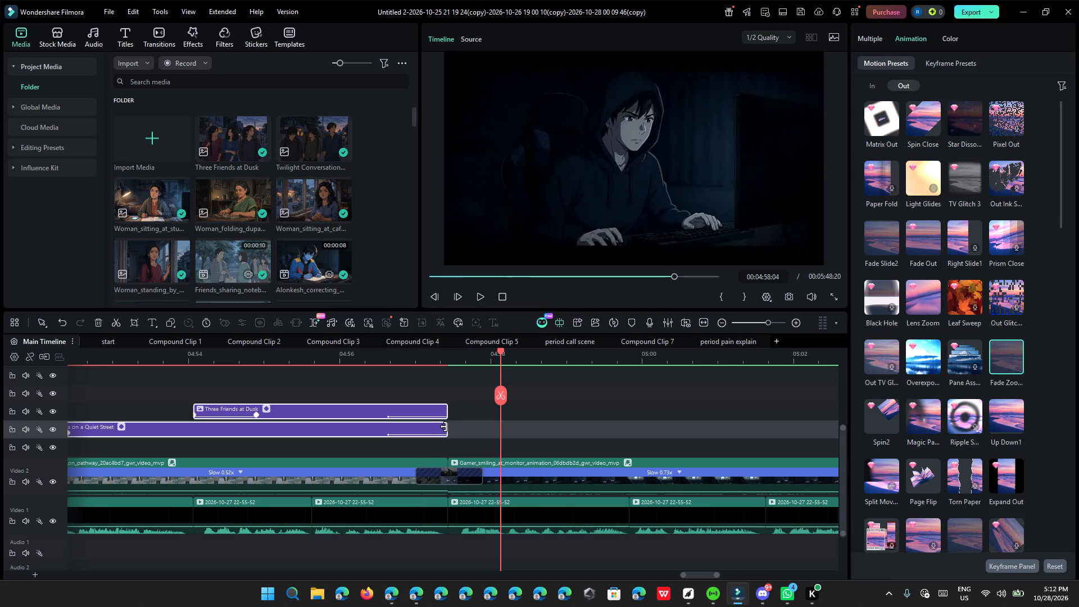
pyautogui.moveTo(444, 427); pyautogui.dragTo(419, 427)
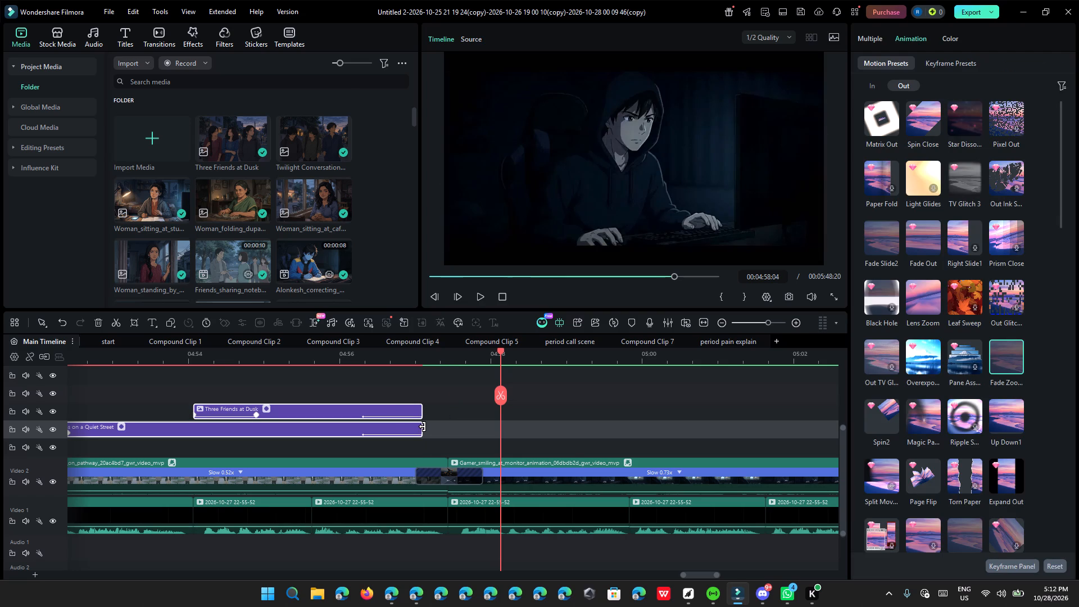
pyautogui.moveTo(423, 427); pyautogui.dragTo(407, 428)
# Shorten the transition between the Two_people_walking and Gamer_smiling video clips to 00:00:00:13.
pyautogui.moveTo(418, 474); pyautogui.dragTo(433, 474)
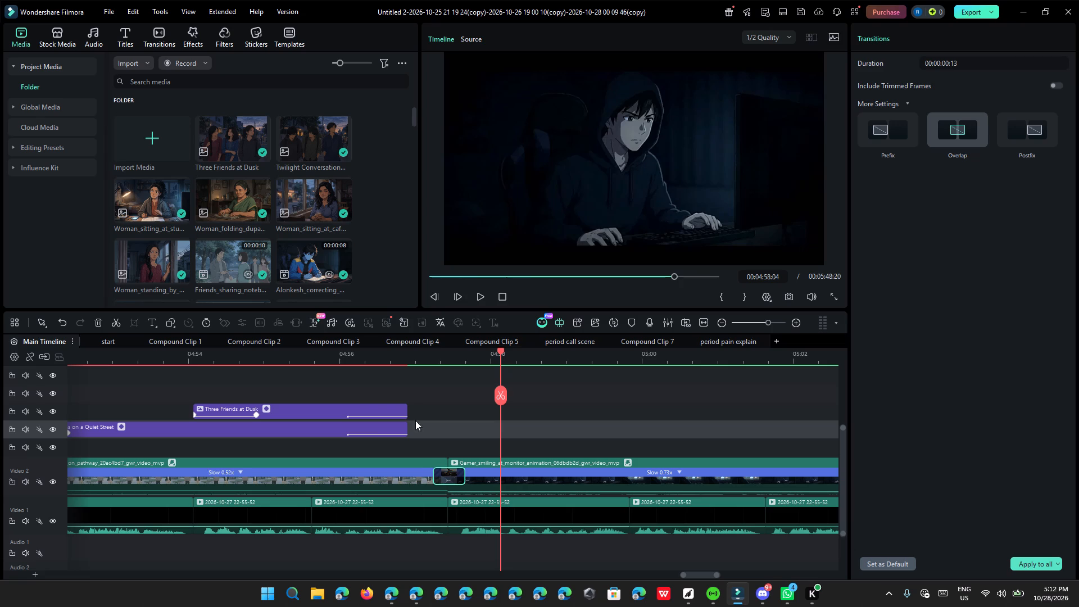
# Play the split-screen from before the Three Friends at Dusk clip starts to check its new ending.
pyautogui.click(377, 357)
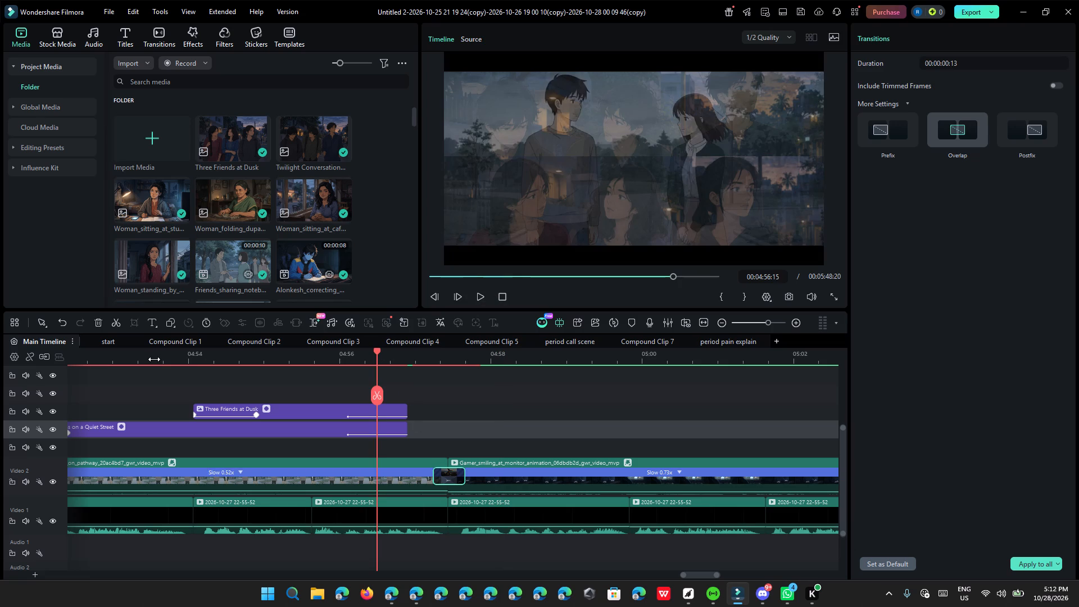
pyautogui.click(154, 356)
pyautogui.click(483, 295)
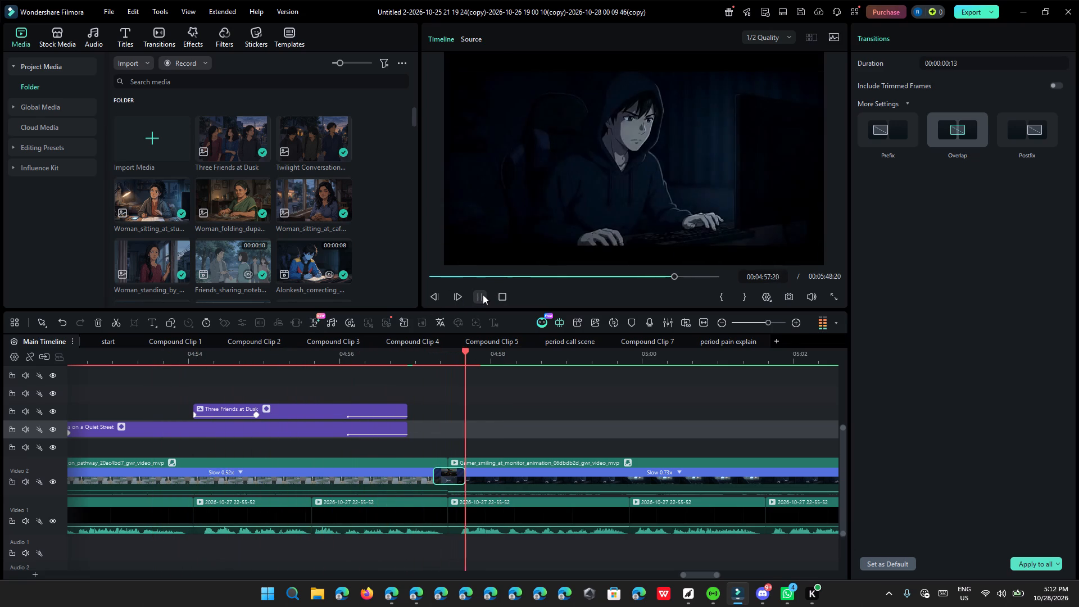
# Extend the ends of both split-screen clips together slightly, to about 00:04:57.
pyautogui.moveTo(414, 396); pyautogui.dragTo(401, 432)
pyautogui.moveTo(405, 430); pyautogui.dragTo(407, 430)
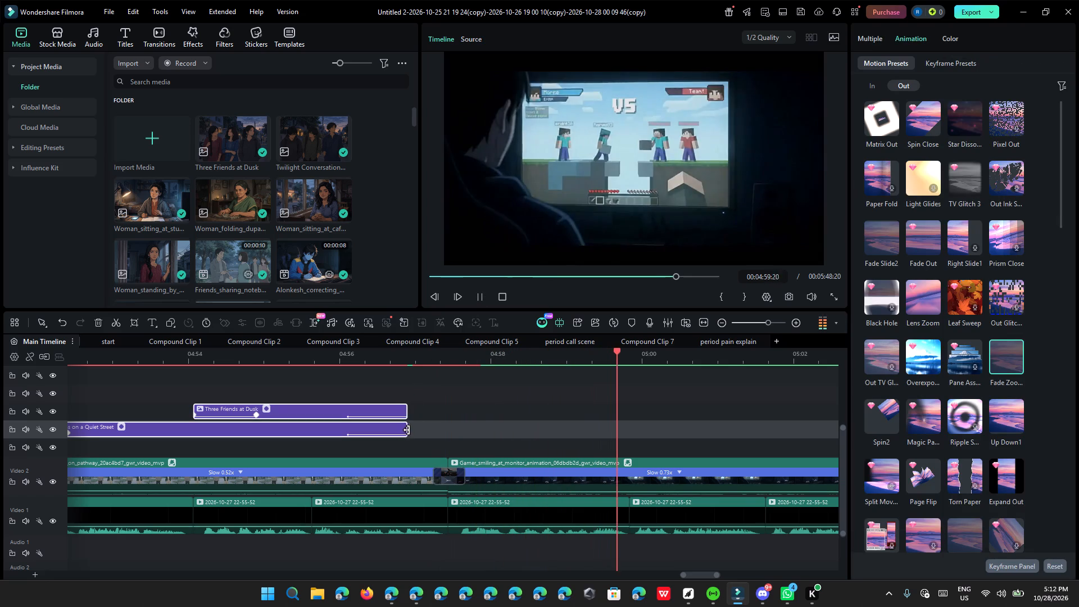
pyautogui.moveTo(407, 430); pyautogui.dragTo(412, 430)
# Play the section leading into the split-screen clips twice, and pause at 00:04:53:11.
pyautogui.keyDown('ctrl'); pyautogui.scroll(-10, 412, 430); pyautogui.keyUp('ctrl')
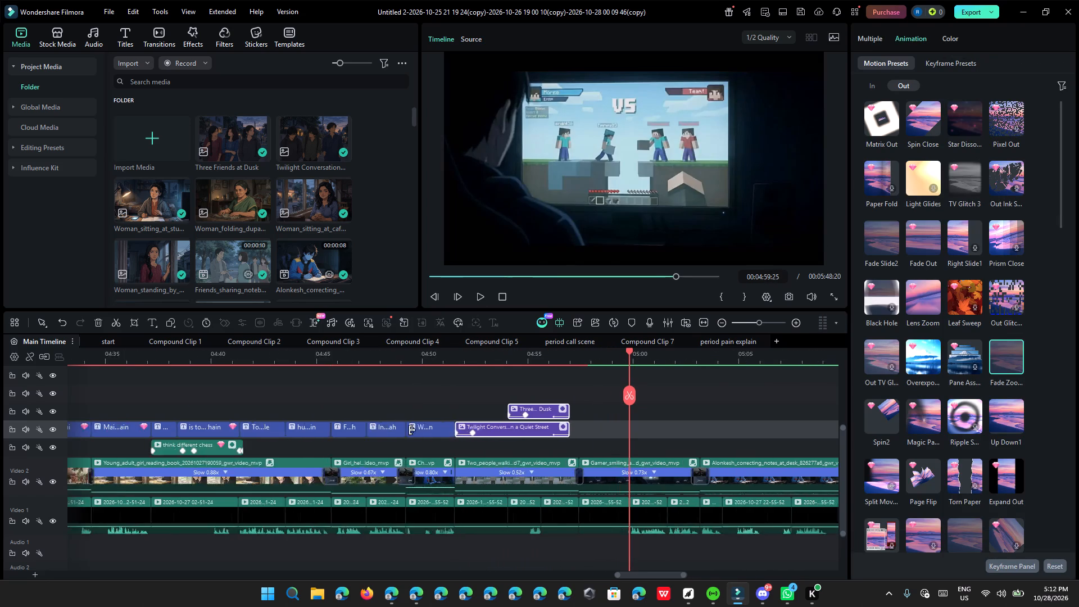
pyautogui.click(488, 357)
pyautogui.click(482, 301)
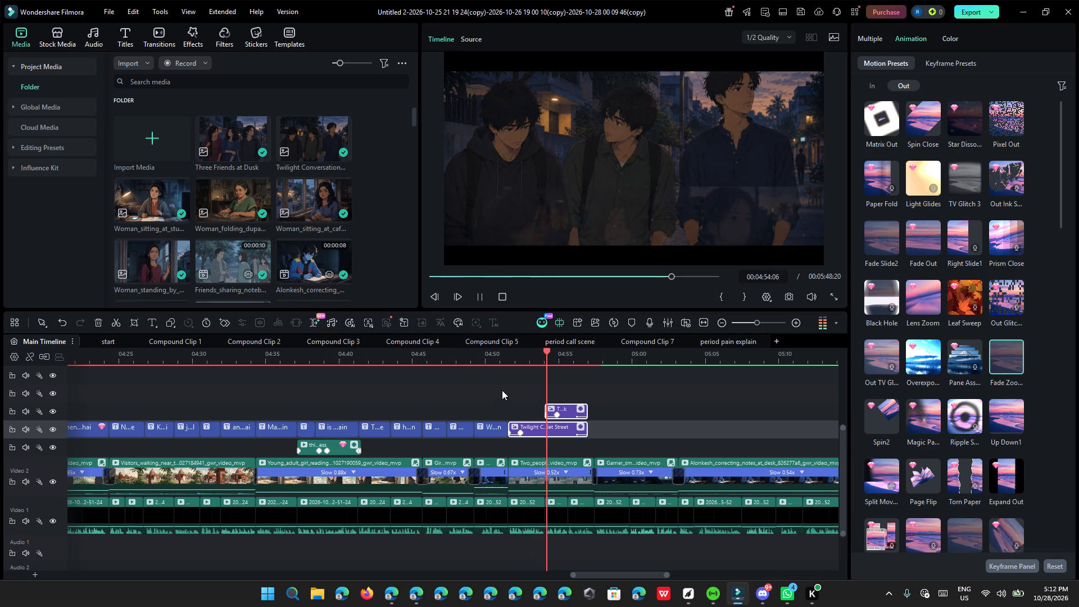
pyautogui.click(492, 358)
pyautogui.keyDown('ctrl'); pyautogui.scroll(6, 581, 444); pyautogui.keyUp('ctrl')
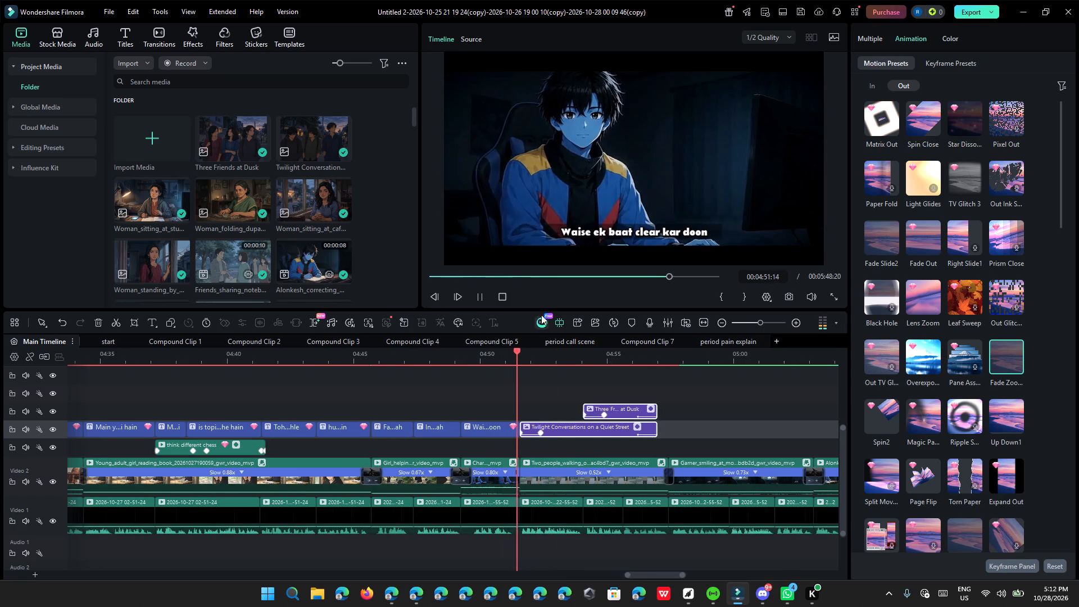
pyautogui.click(474, 300)
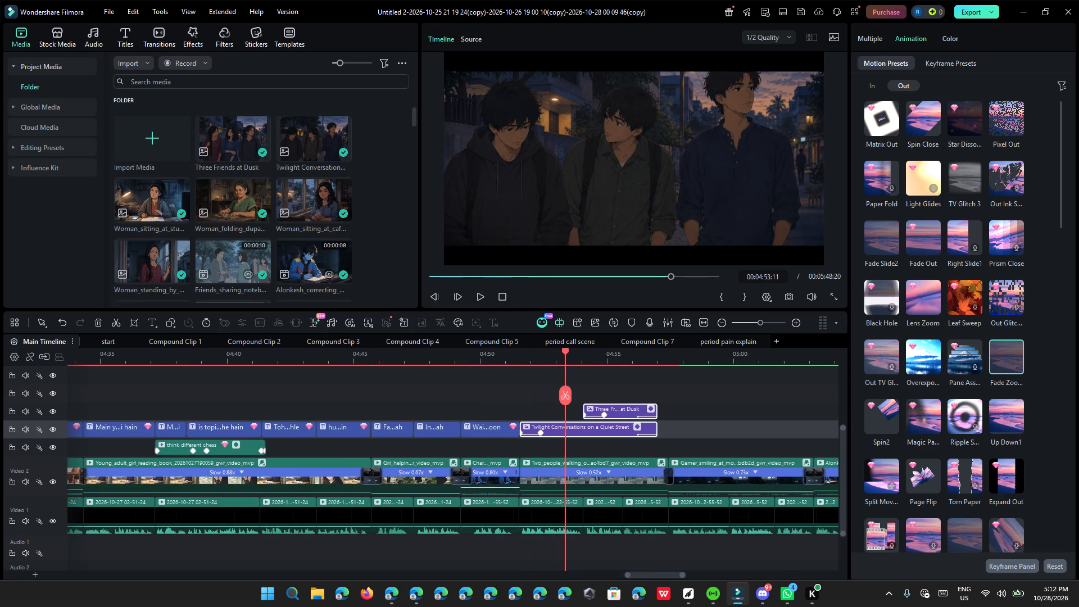
# Preview Flip Up and Fold Transition 01, and add the 3D Warp Box Distortio… transition at the start of the Two_people_walking video clip.
pyautogui.click(141, 30)
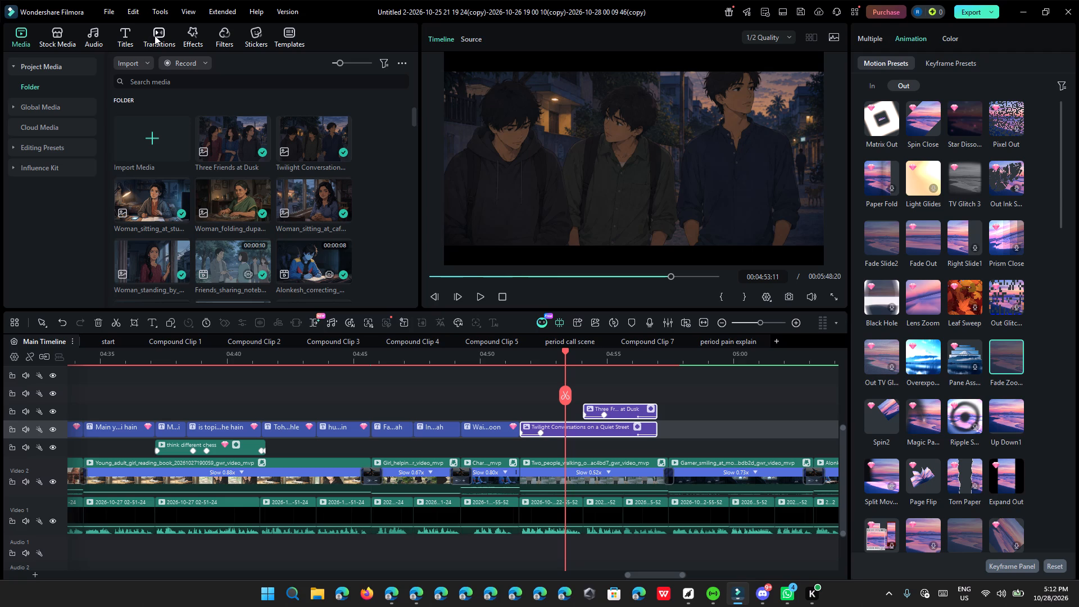
pyautogui.click(155, 35)
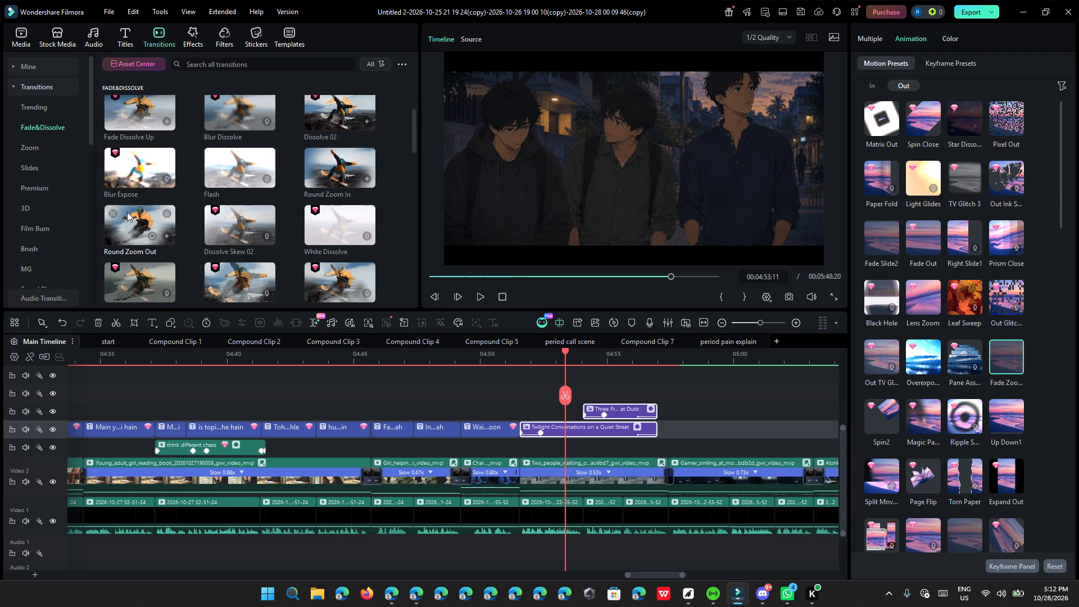
pyautogui.click(71, 144)
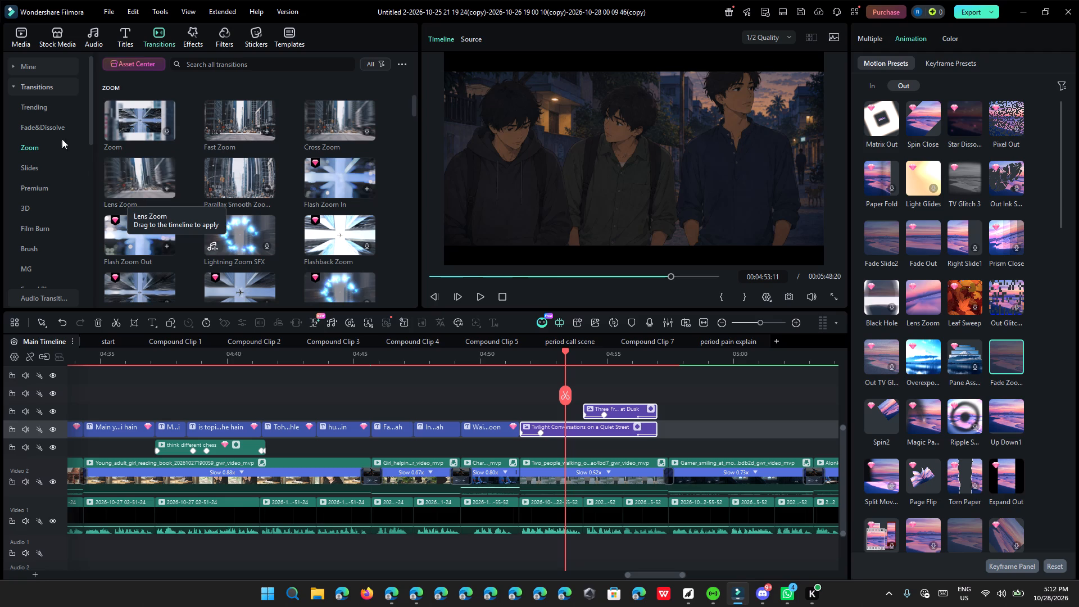
pyautogui.click(38, 176)
pyautogui.click(38, 212)
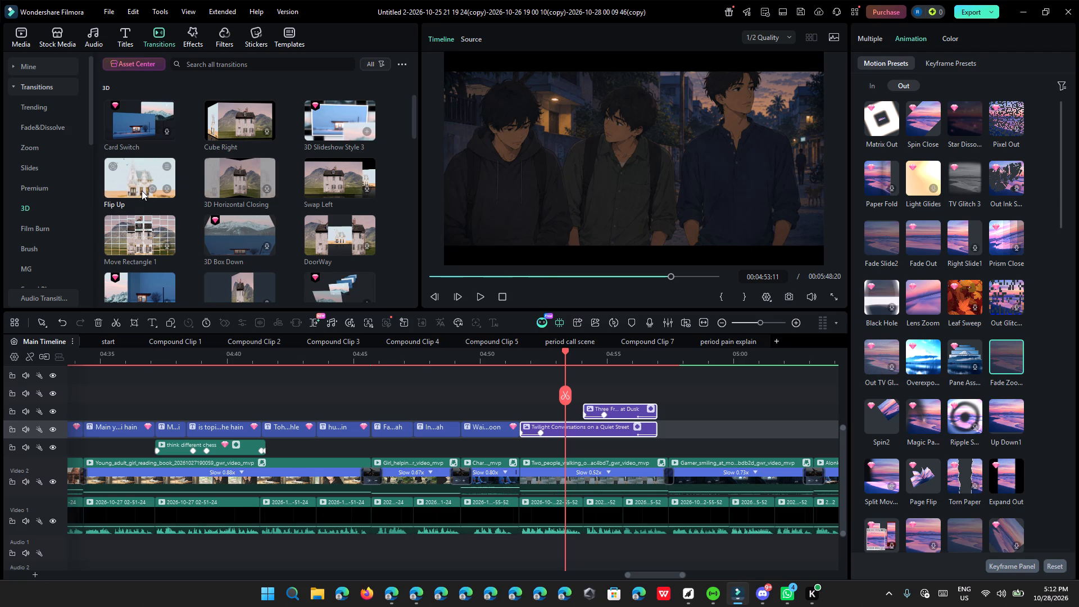
pyautogui.click(142, 191)
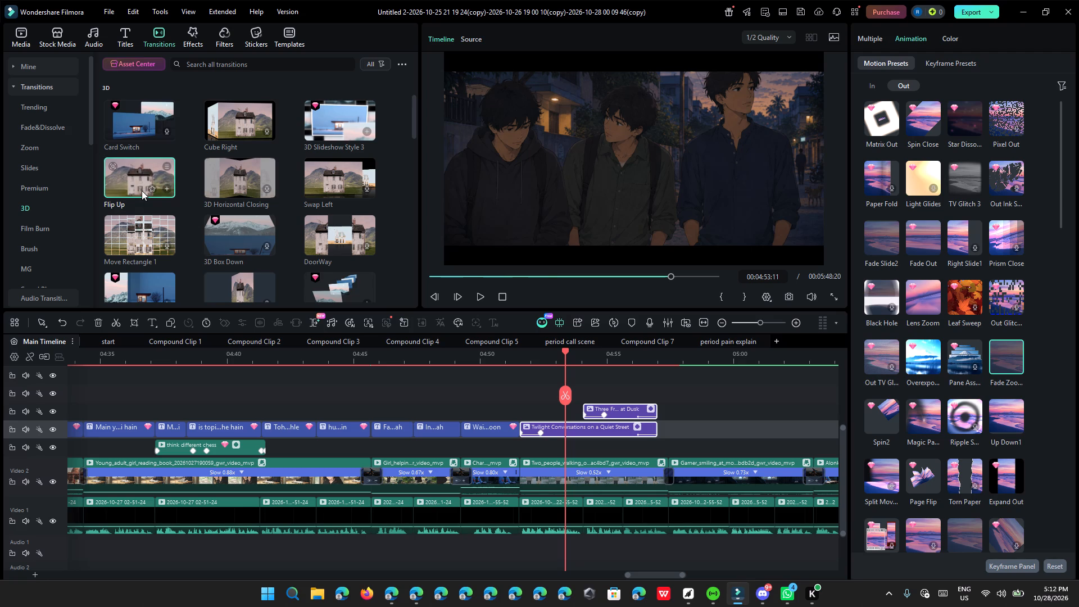
pyautogui.scroll(-2, 143, 219)
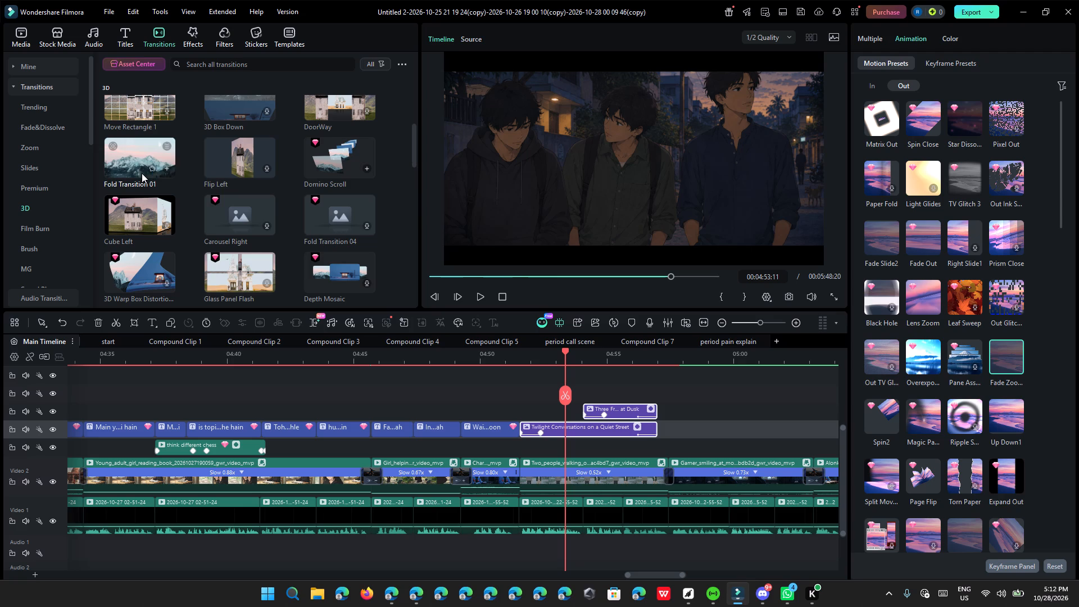
pyautogui.click(142, 173)
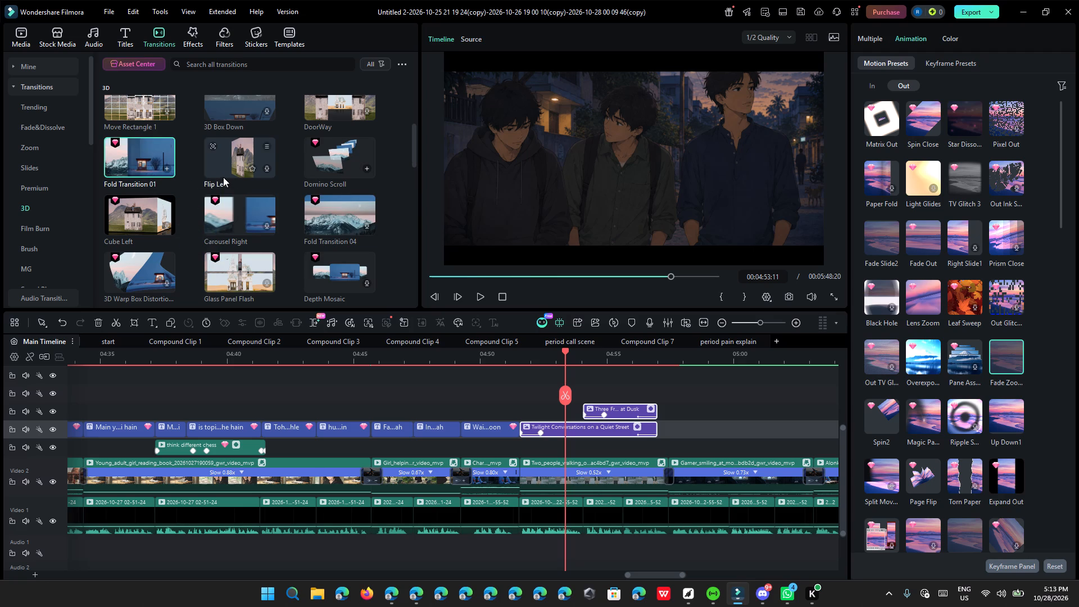
pyautogui.scroll(-1, 239, 183)
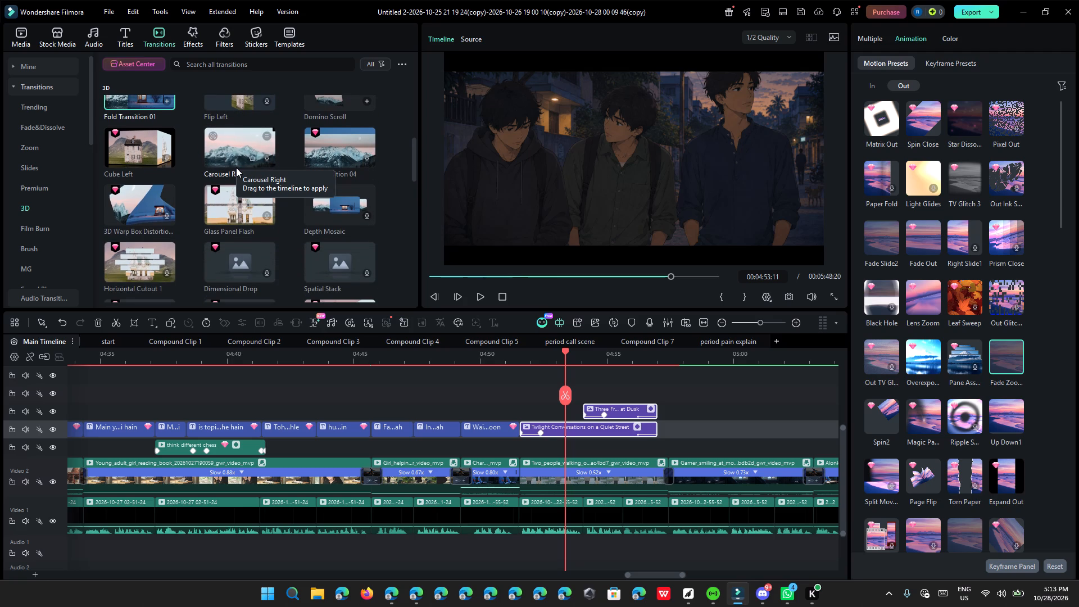
pyautogui.click(154, 196)
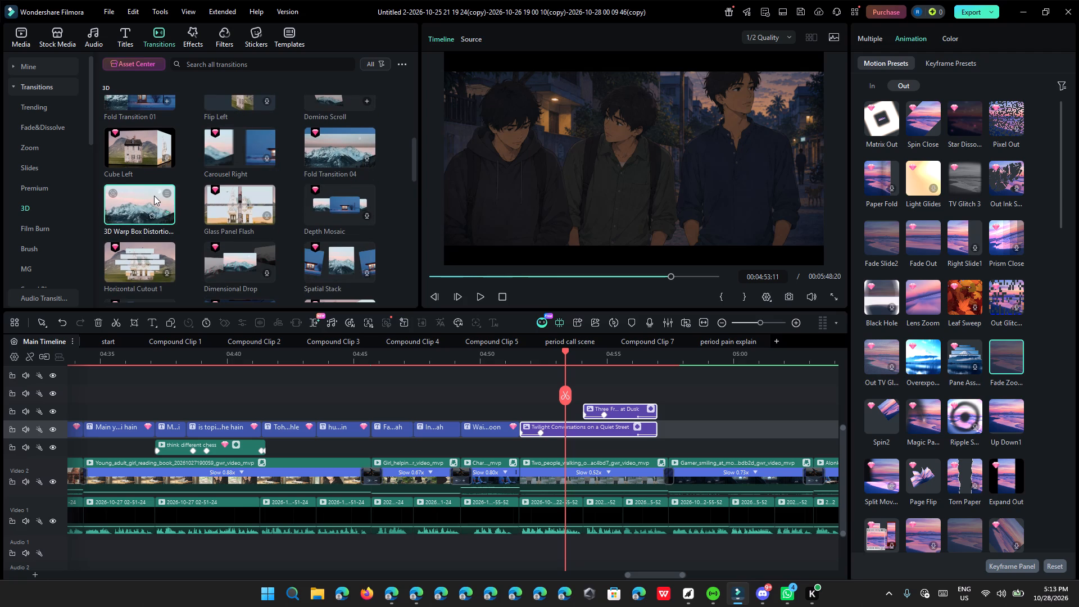
pyautogui.moveTo(147, 199); pyautogui.dragTo(176, 232)
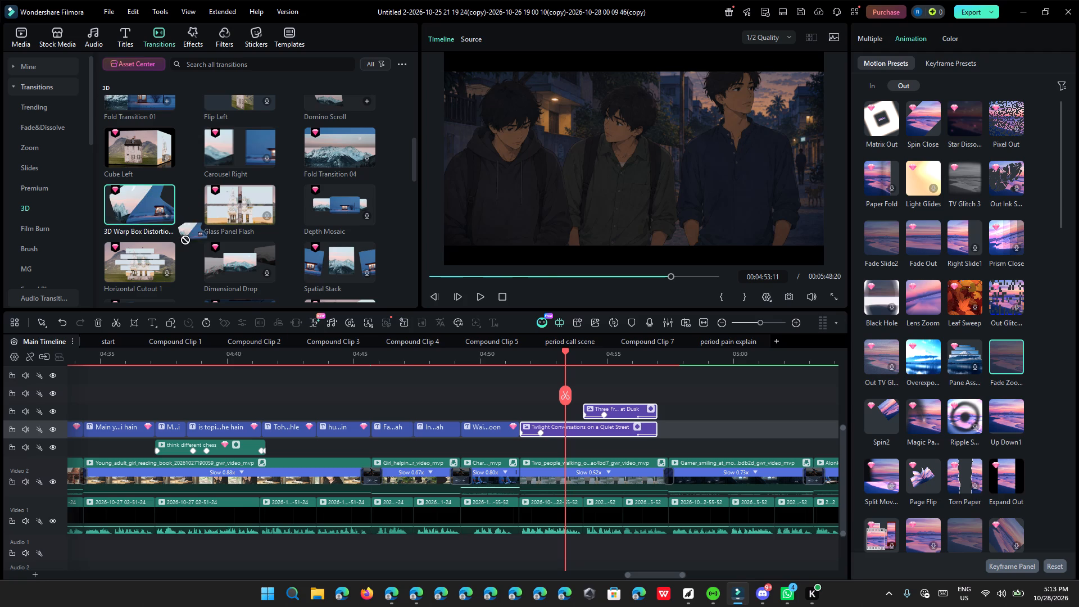
pyautogui.moveTo(176, 232); pyautogui.dragTo(513, 470)
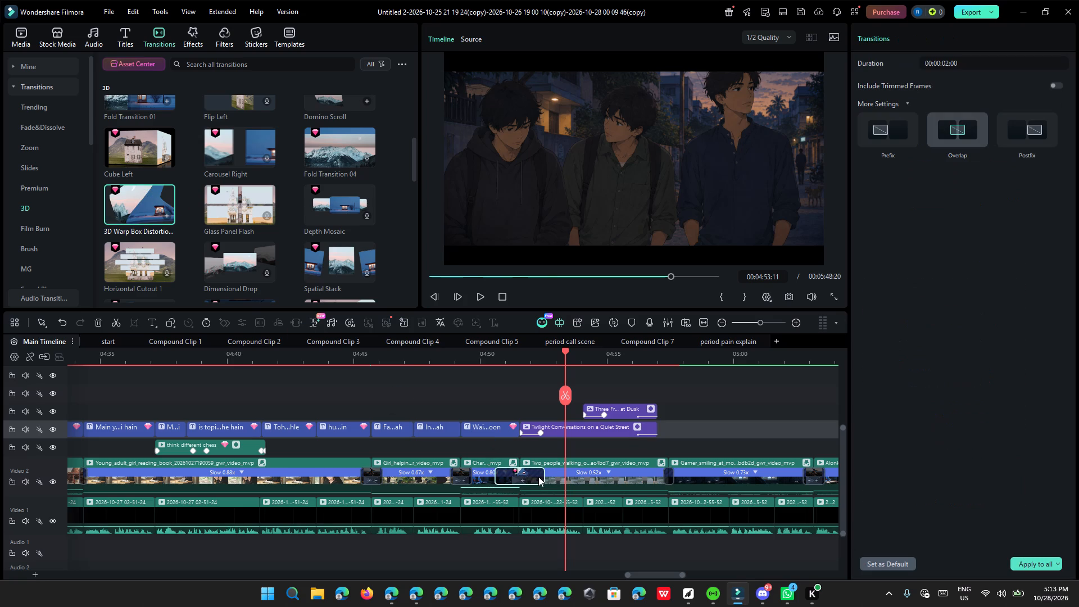
# Shorten the new 3D Warp Box Distortio… transition to a duration of 00:00:00:19.
pyautogui.moveTo(541, 477); pyautogui.dragTo(529, 478)
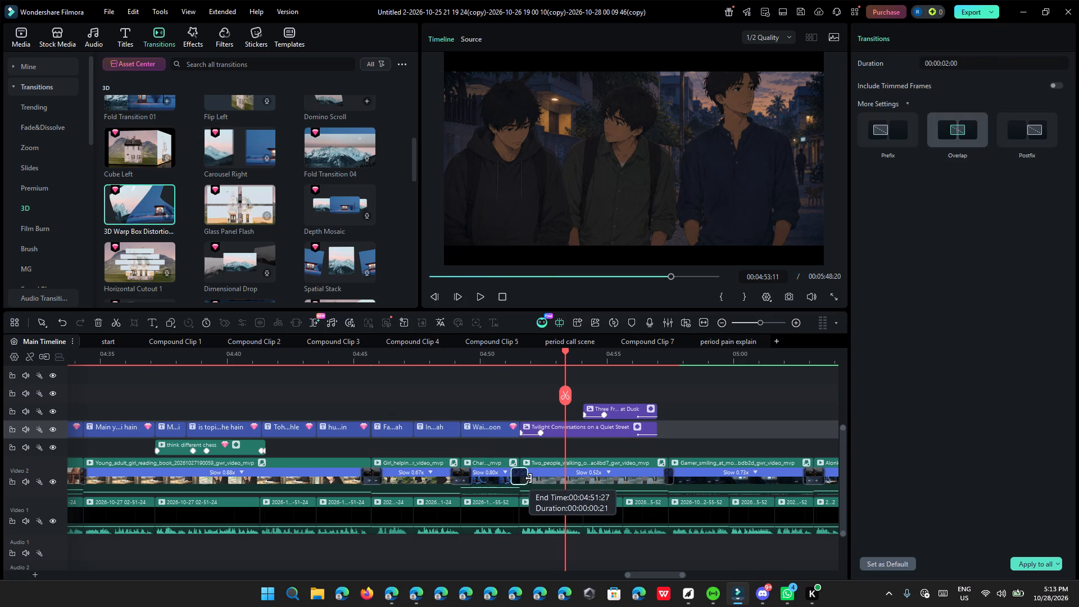
pyautogui.moveTo(529, 478); pyautogui.dragTo(528, 478)
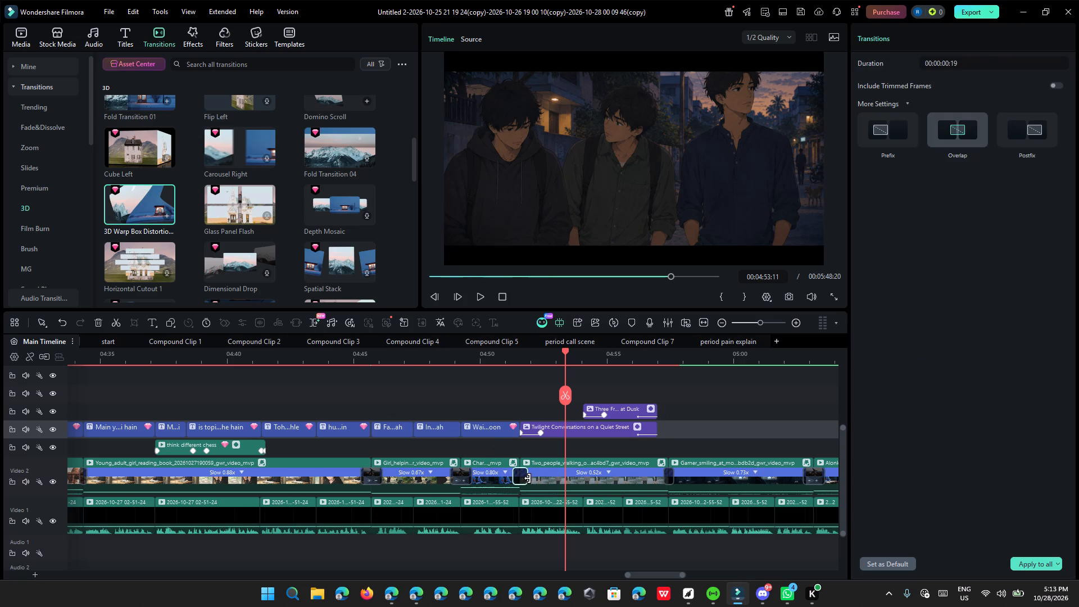
# Play the new transition from 00:04:50:28 and pause at 00:04:52:00.
pyautogui.click(501, 370)
pyautogui.click(504, 361)
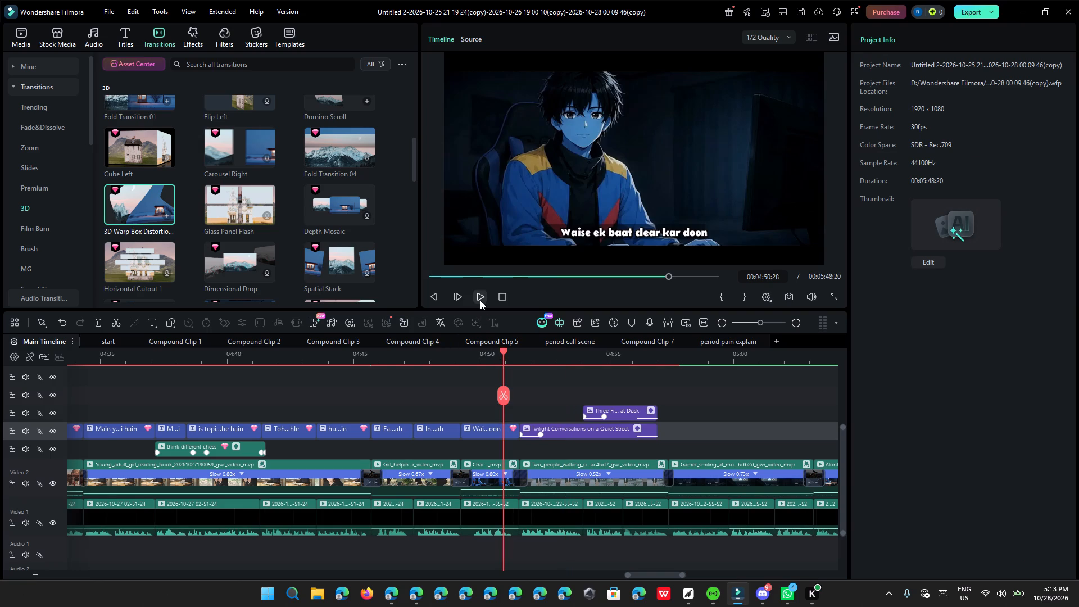
pyautogui.click(480, 300)
pyautogui.click(480, 300)
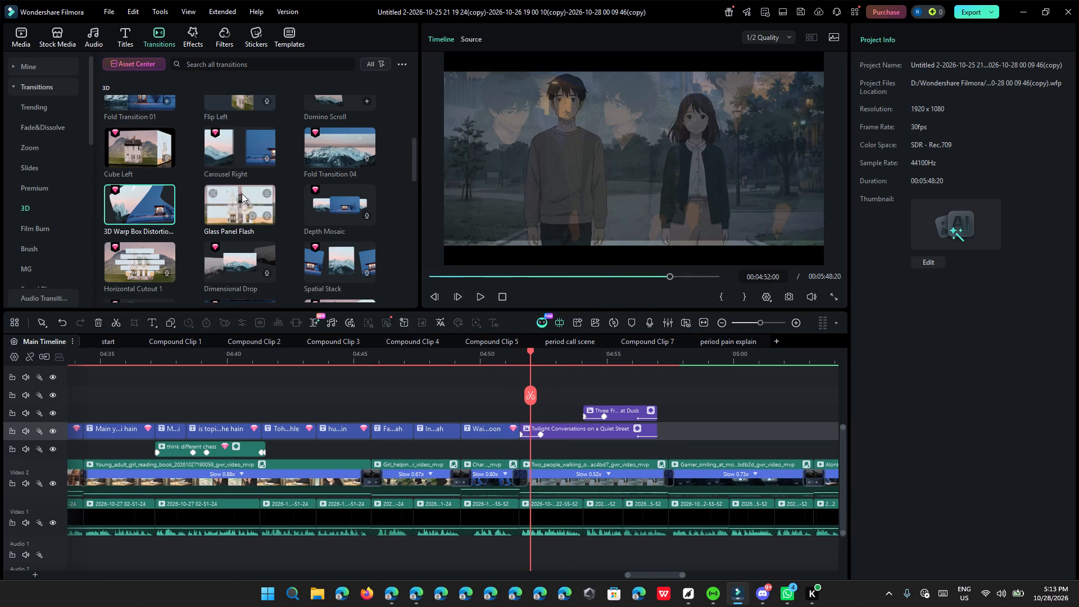
# Replace the 3D Warp Box Distortio… transition at the start of the Two_people_walking video clip with Fold Transition 02.
pyautogui.scroll(-2, 332, 206)
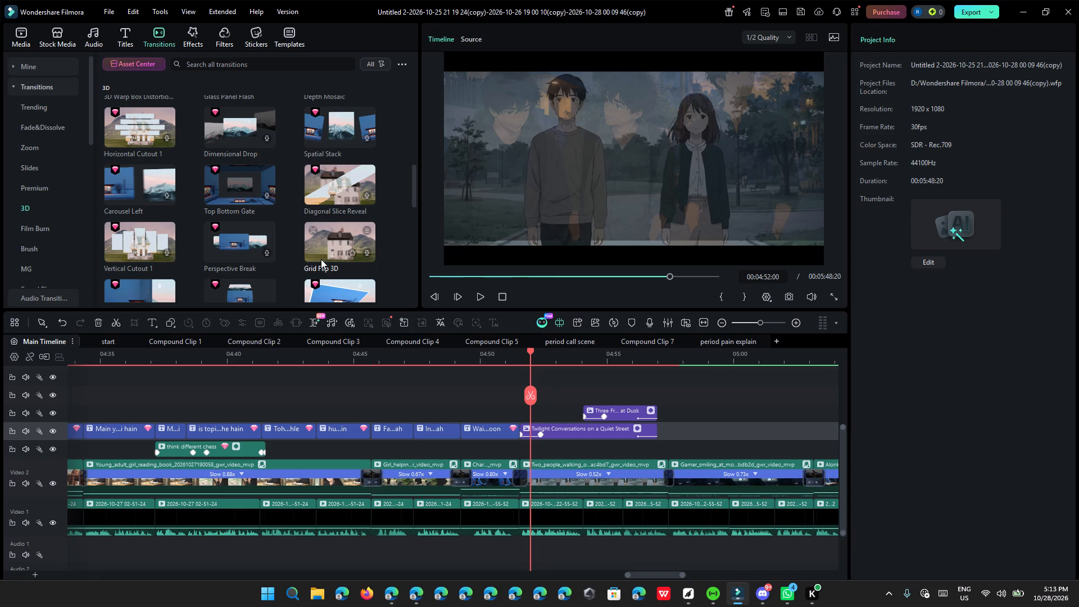
pyautogui.keyDown('ctrl'); pyautogui.scroll(9, 692, 484); pyautogui.keyUp('ctrl')
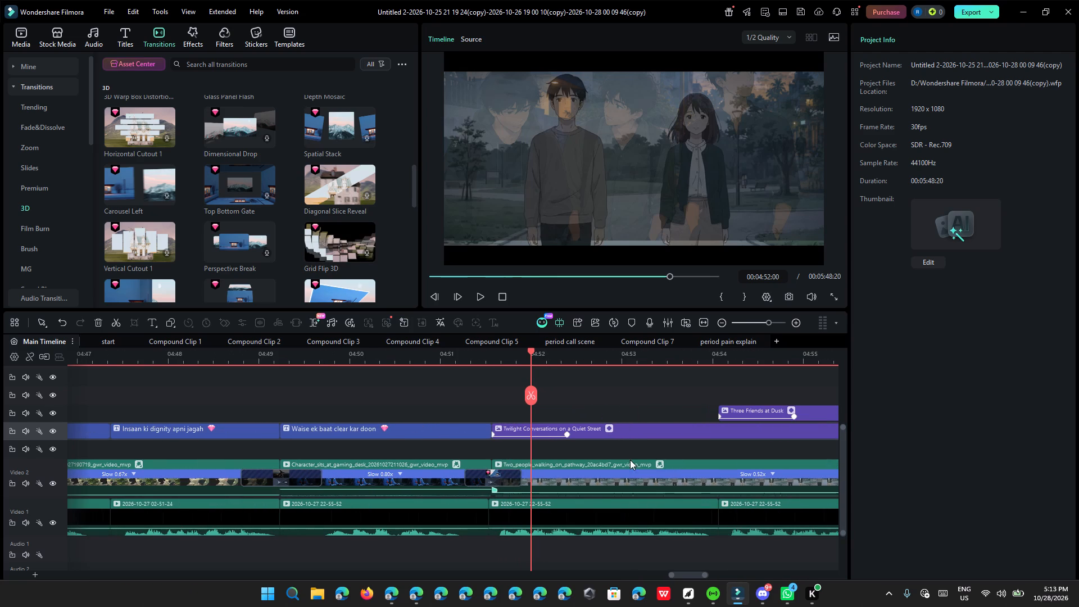
pyautogui.scroll(-1, 365, 288)
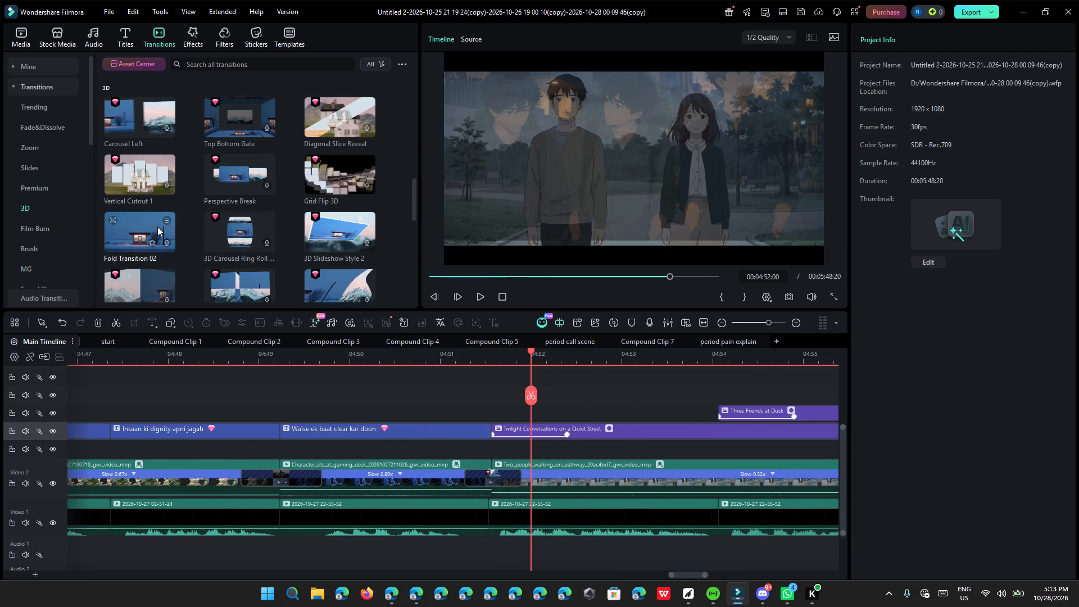
pyautogui.moveTo(146, 227); pyautogui.dragTo(478, 470)
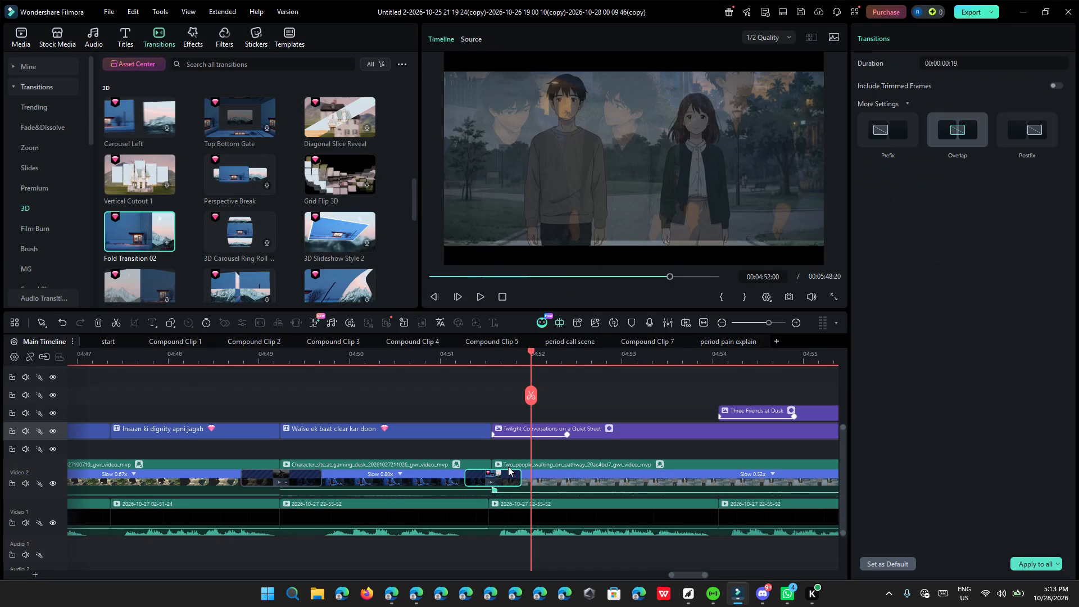
# Play the replaced transition from 00:04:51:09 and pause at 00:04:52:03.
pyautogui.click(468, 359)
pyautogui.click(474, 292)
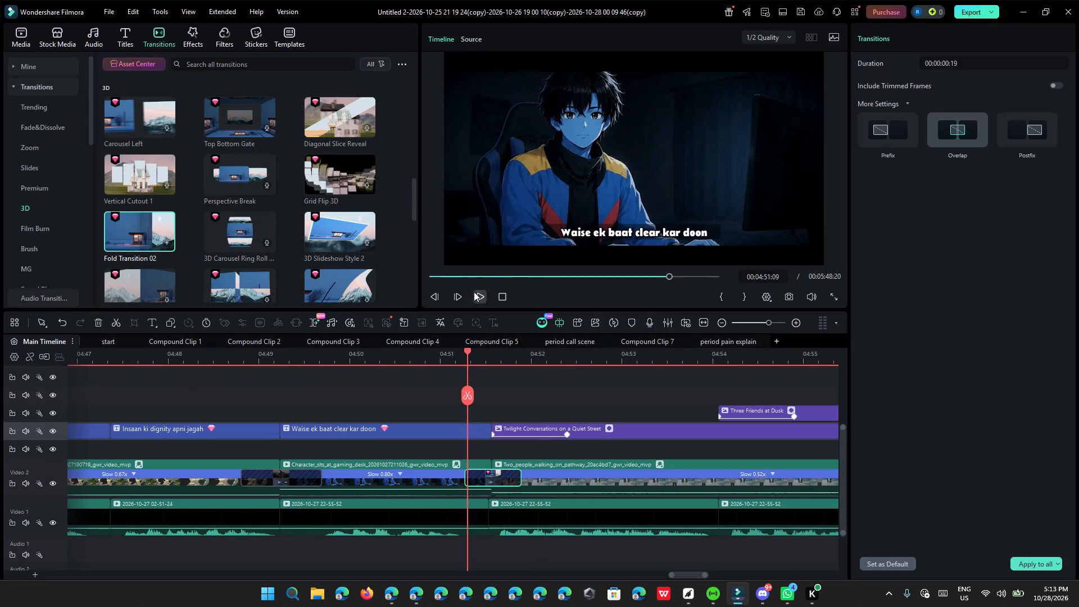
pyautogui.click(479, 302)
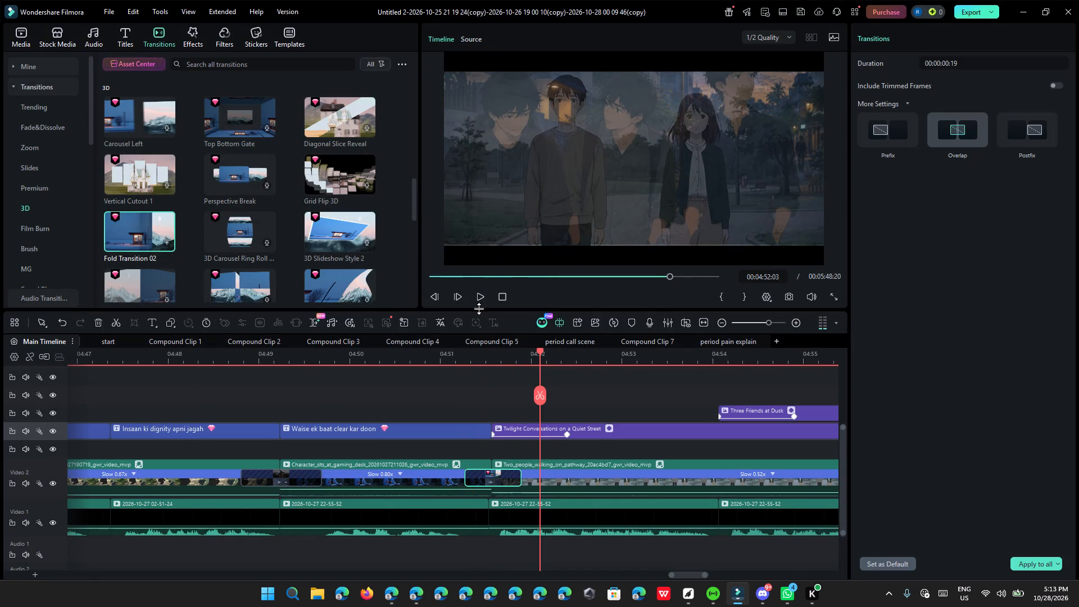
pyautogui.click(618, 317)
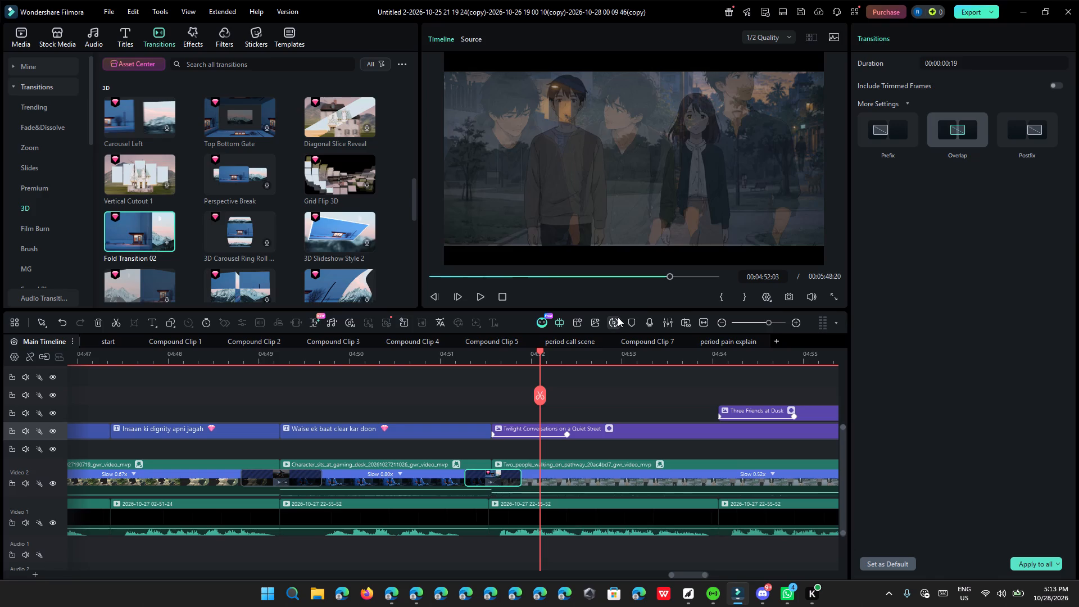
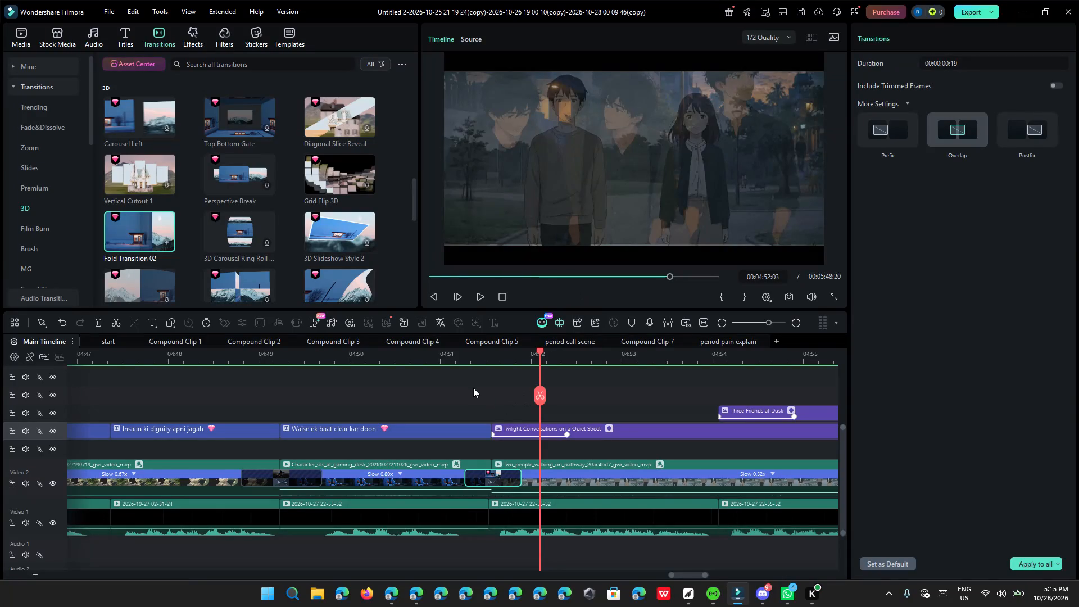
# Play the Fold Transition 02 from 00:04:51:07 and pause at 00:04:52:18.
pyautogui.click(463, 360)
pyautogui.click(483, 302)
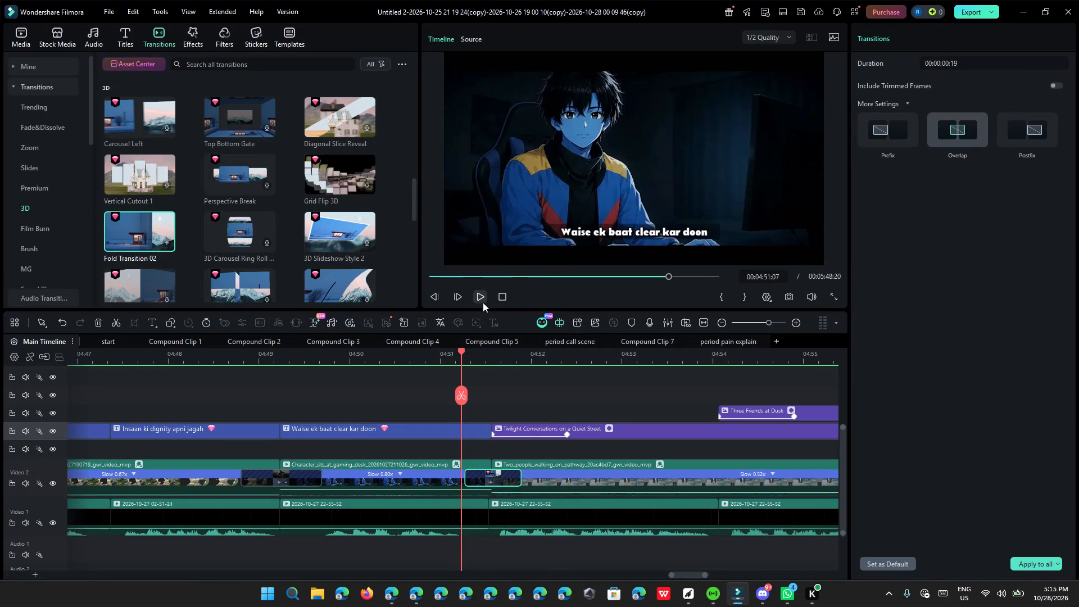
pyautogui.click(483, 302)
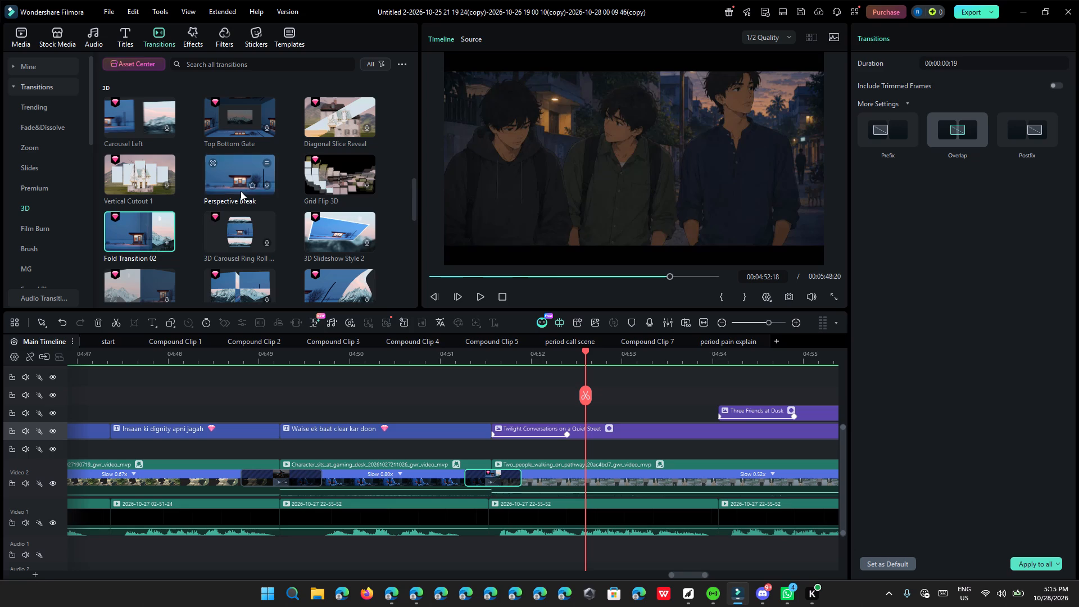
# Replace Fold Transition 02 at the start of the Two_people_walking clip with Flash Zoom Out from the Zoom transitions and render the preview.
pyautogui.scroll(-1, 241, 191)
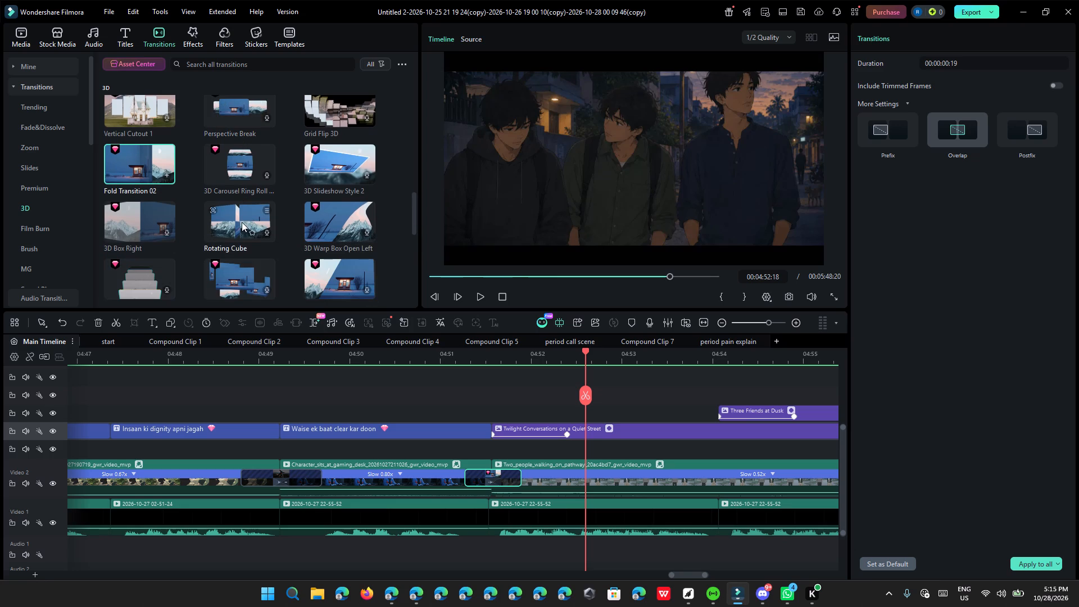
pyautogui.click(65, 155)
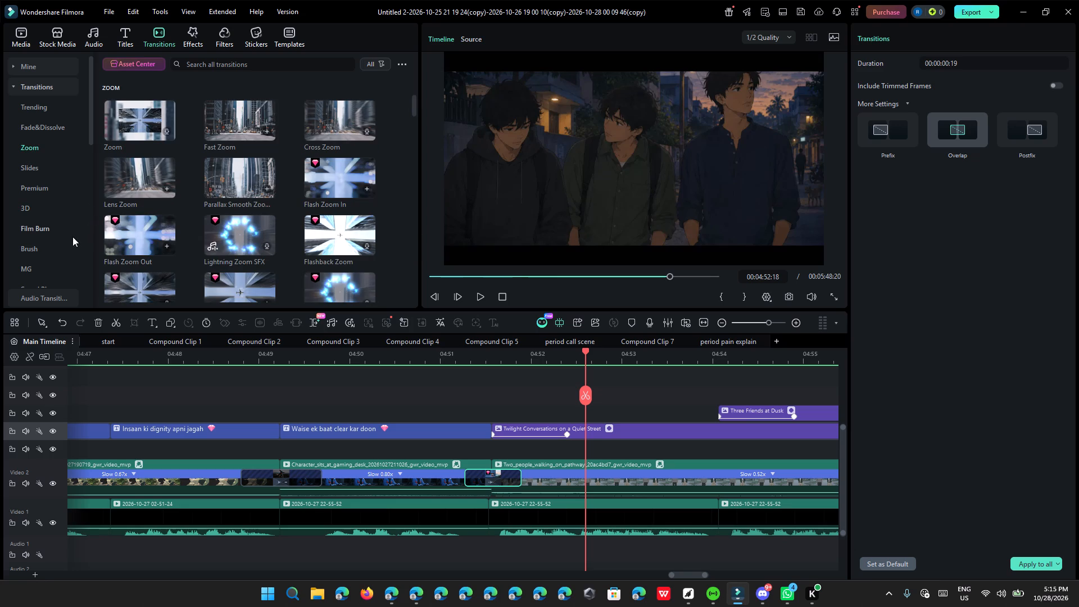
pyautogui.moveTo(117, 243); pyautogui.dragTo(398, 444)
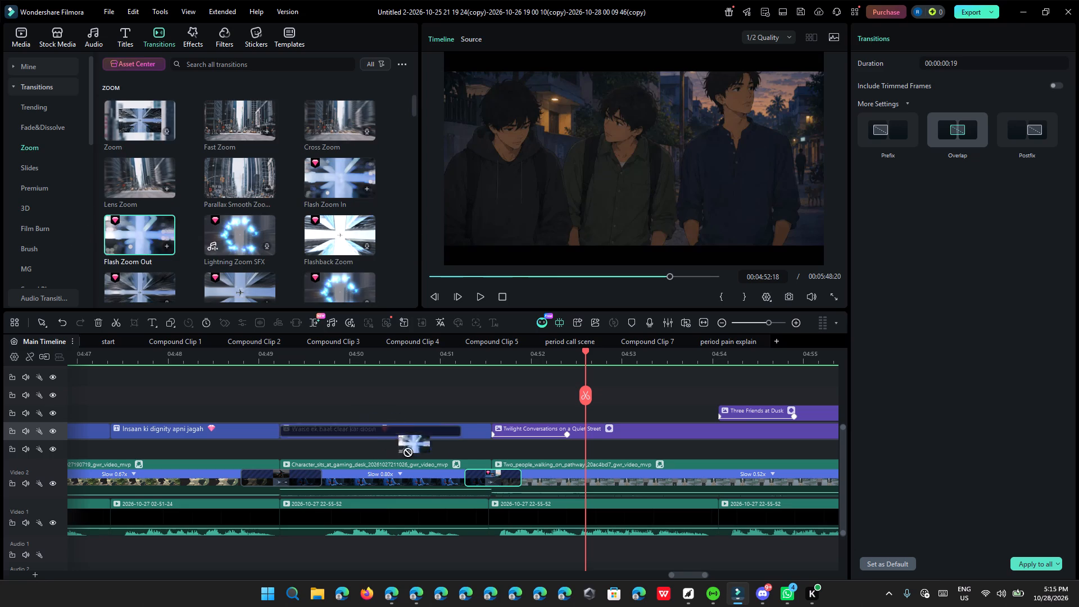
pyautogui.moveTo(398, 444); pyautogui.dragTo(465, 473)
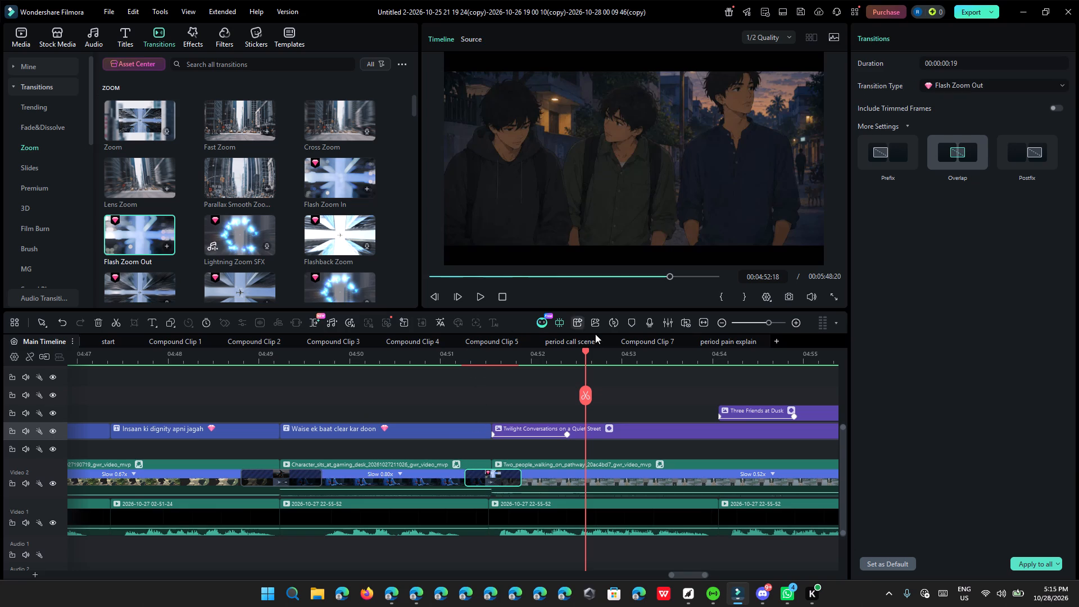
pyautogui.click(613, 326)
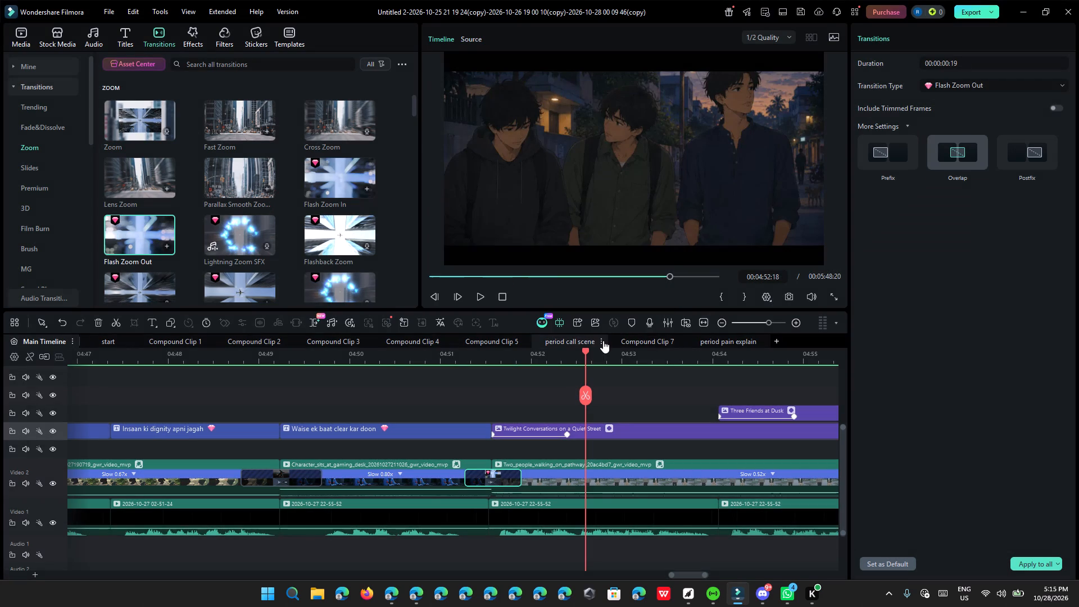
# Play the Flash Zoom Out transition from 00:04:51:10 and pause at 00:04:53:03.
pyautogui.click(472, 356)
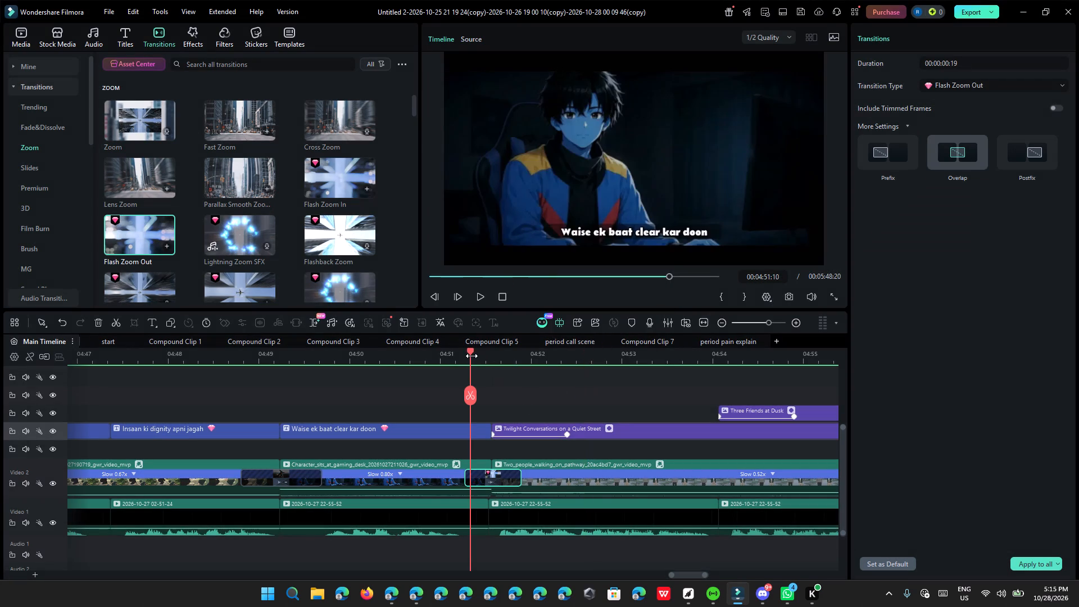
pyautogui.click(480, 296)
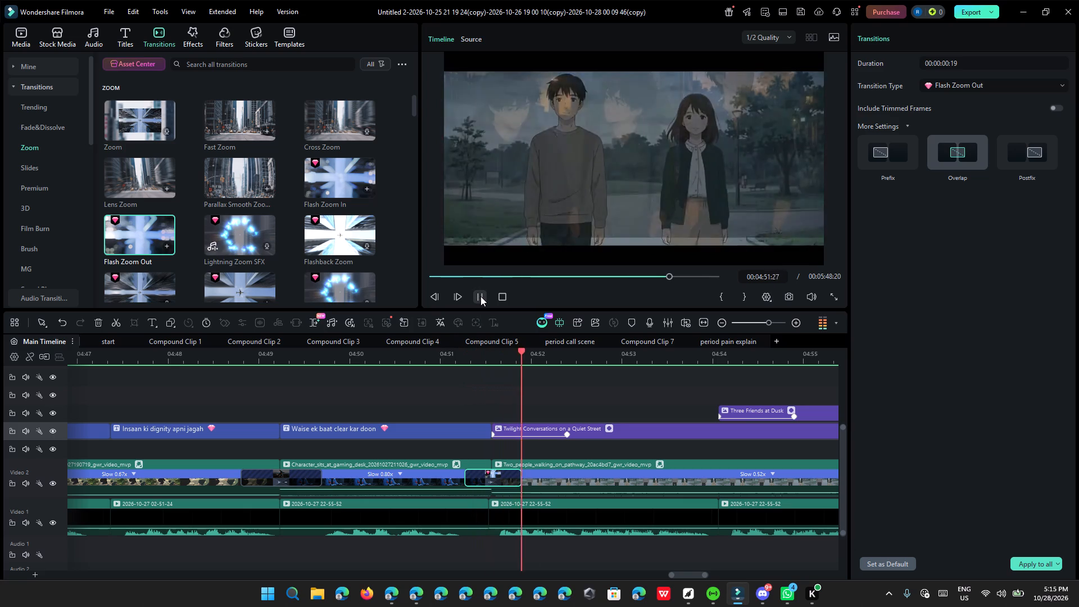
pyautogui.click(480, 296)
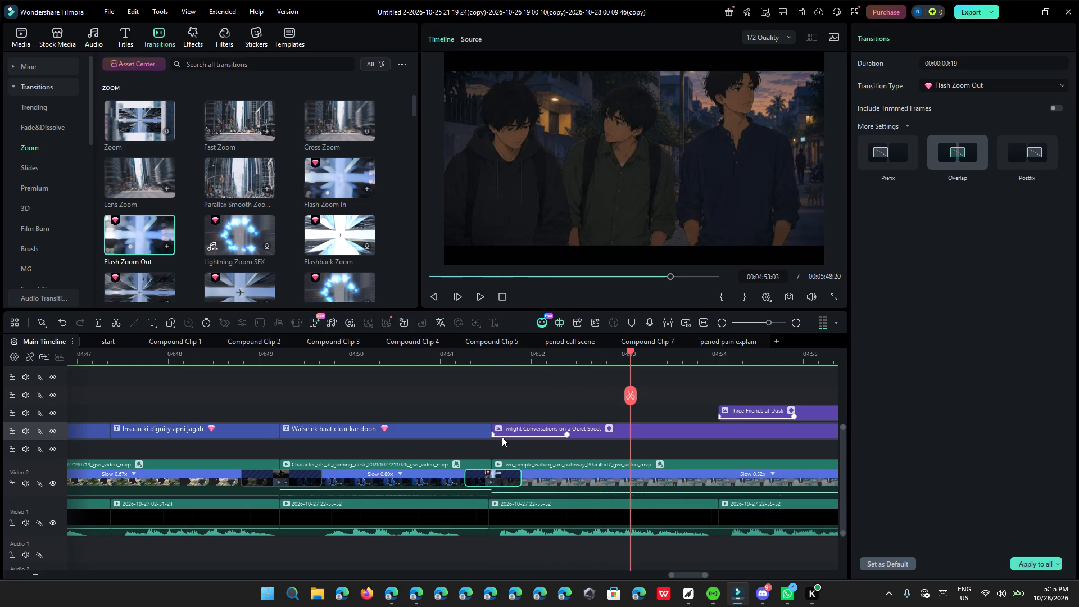
# Play from the start of the Twilight Conversations clip at 00:04:51:17, pausing at 00:04:57:15, and continue the review to 00:05:09:14.
pyautogui.click(494, 434)
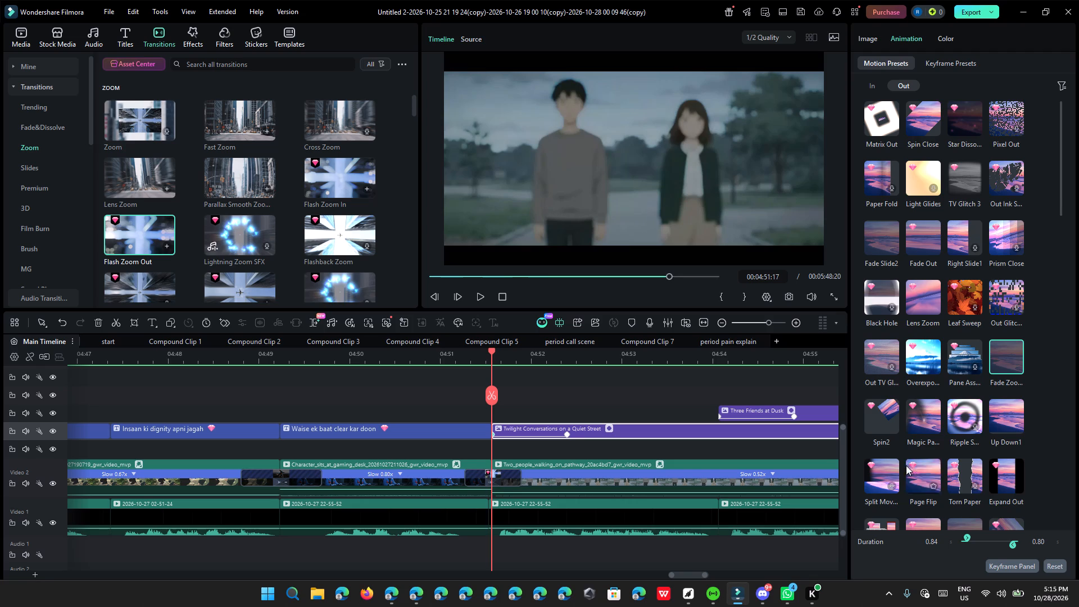
pyautogui.click(670, 390)
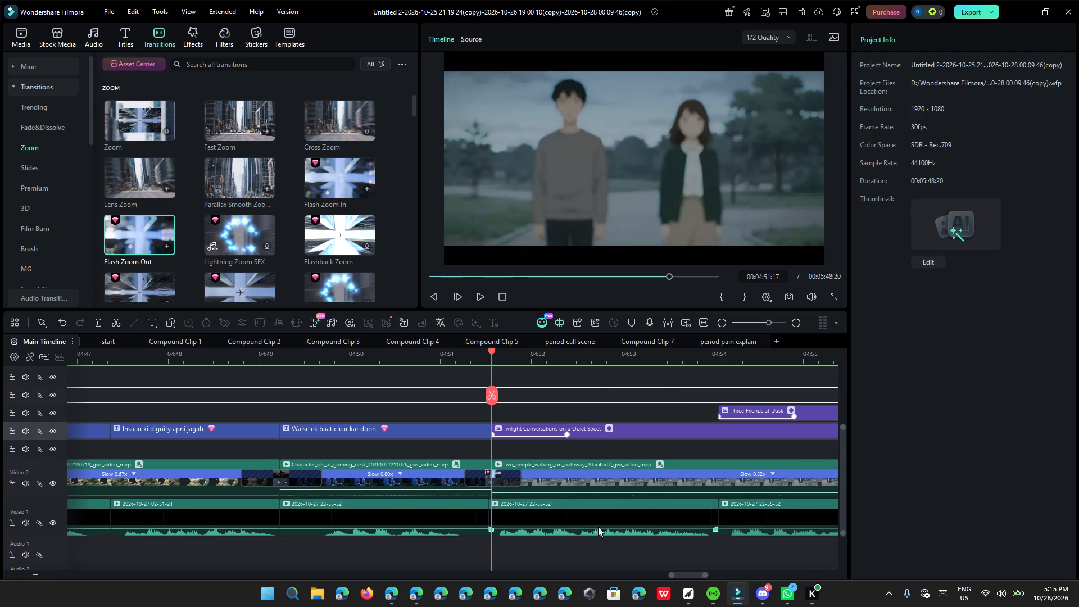
pyautogui.click(602, 544)
pyautogui.click(479, 294)
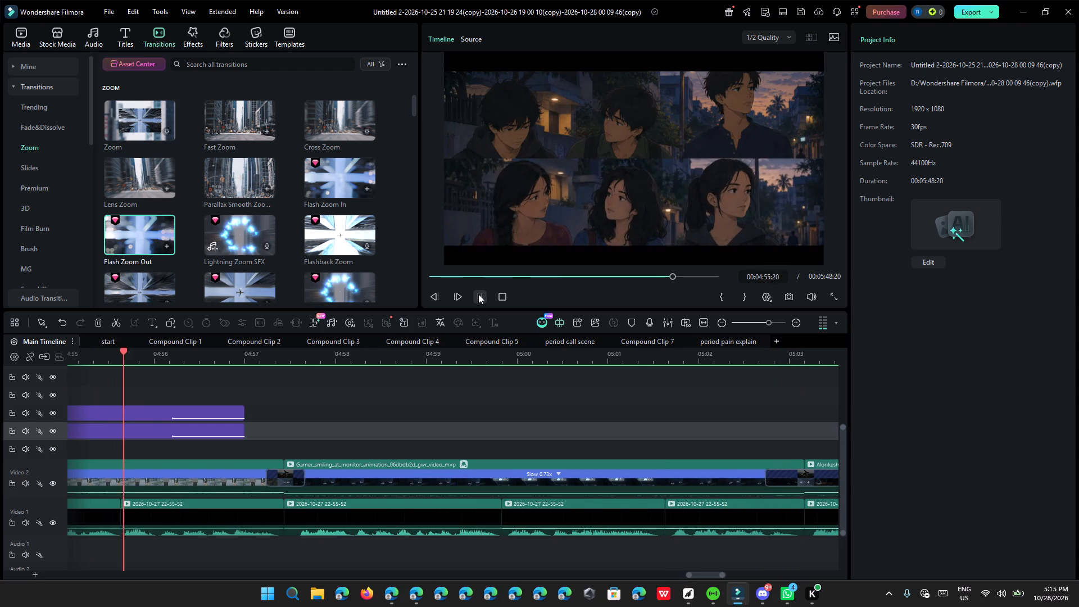
pyautogui.click(478, 294)
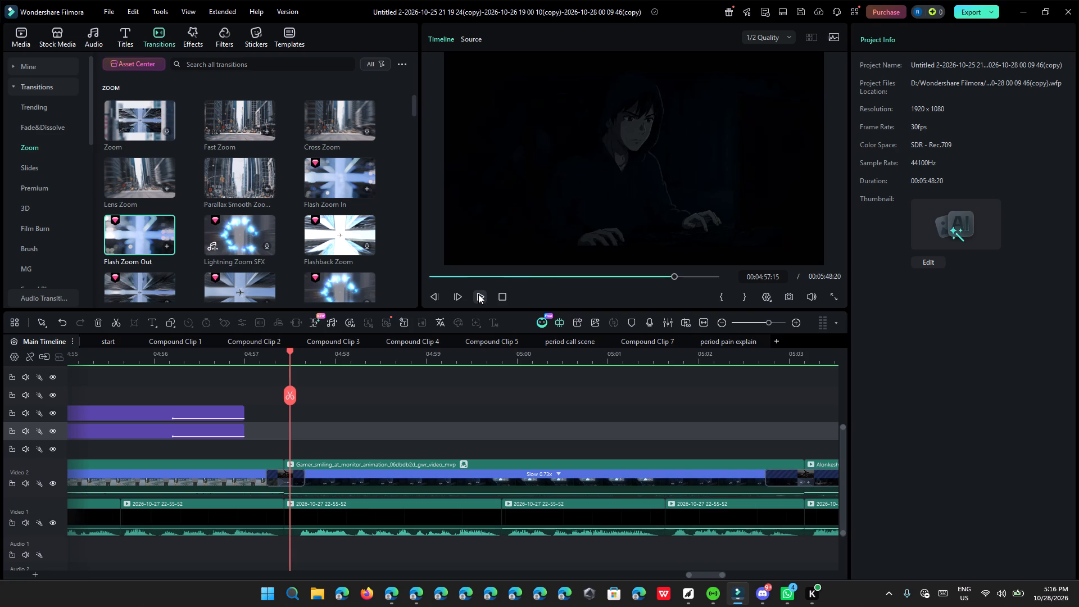
pyautogui.click(478, 294)
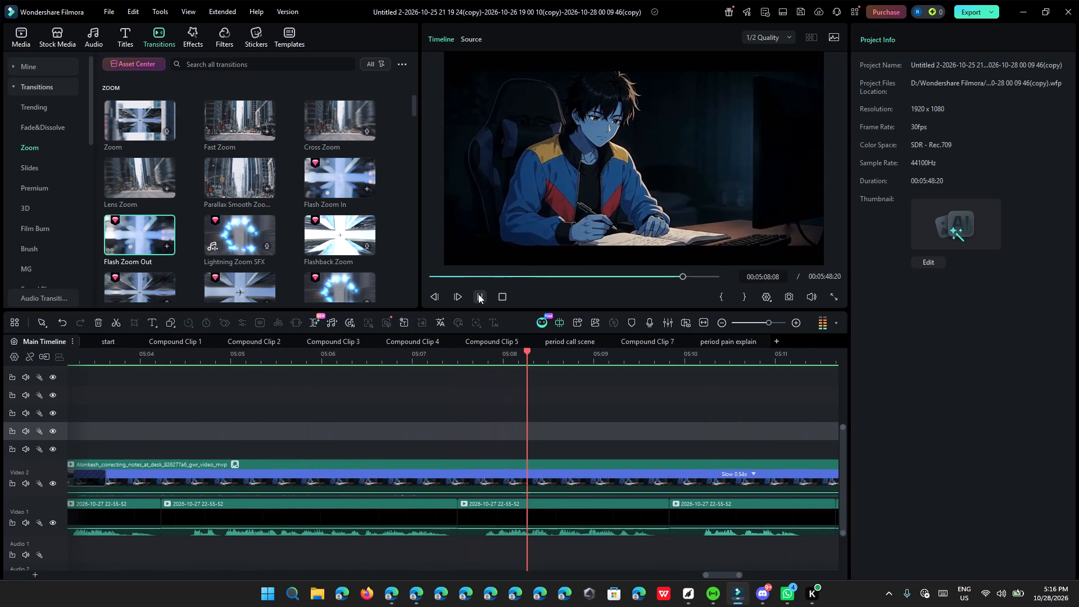
pyautogui.click(478, 294)
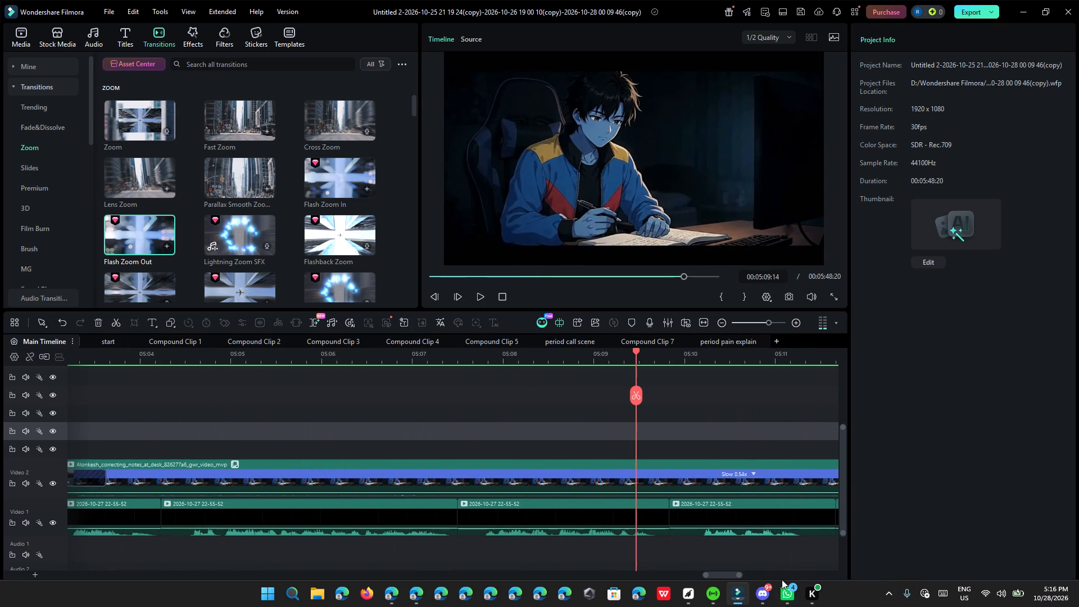
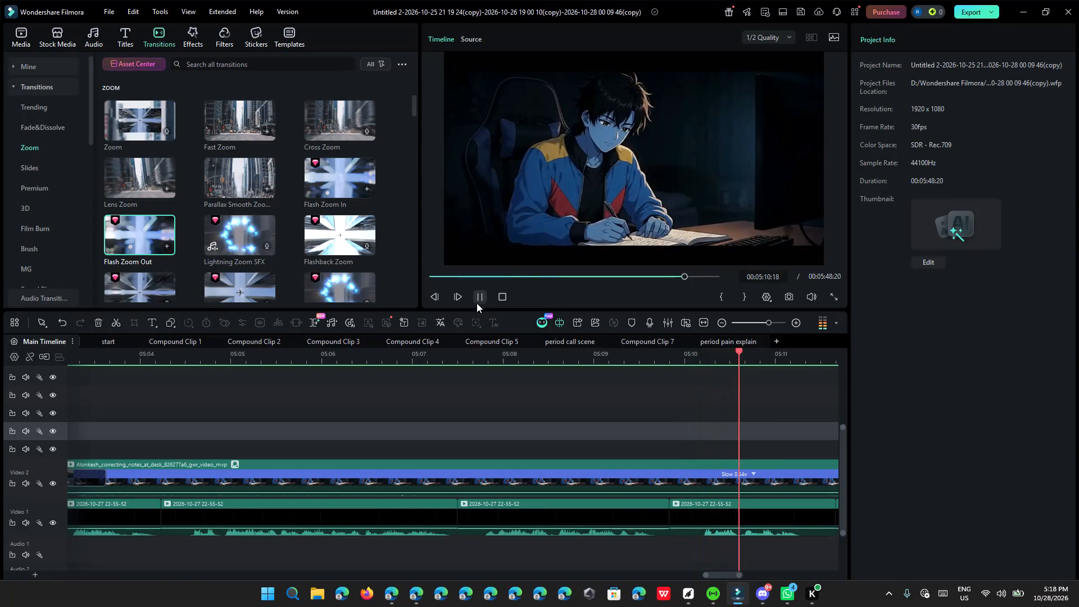
# Continue playing the video from 00:05:10:18 through the Friends_sharing_notebook scene to 00:05:29:15.
pyautogui.keyDown('ctrl'); pyautogui.scroll(-8, 477, 317); pyautogui.keyUp('ctrl')
pyautogui.keyDown('ctrl'); pyautogui.scroll(-2, 513, 456); pyautogui.keyUp('ctrl')
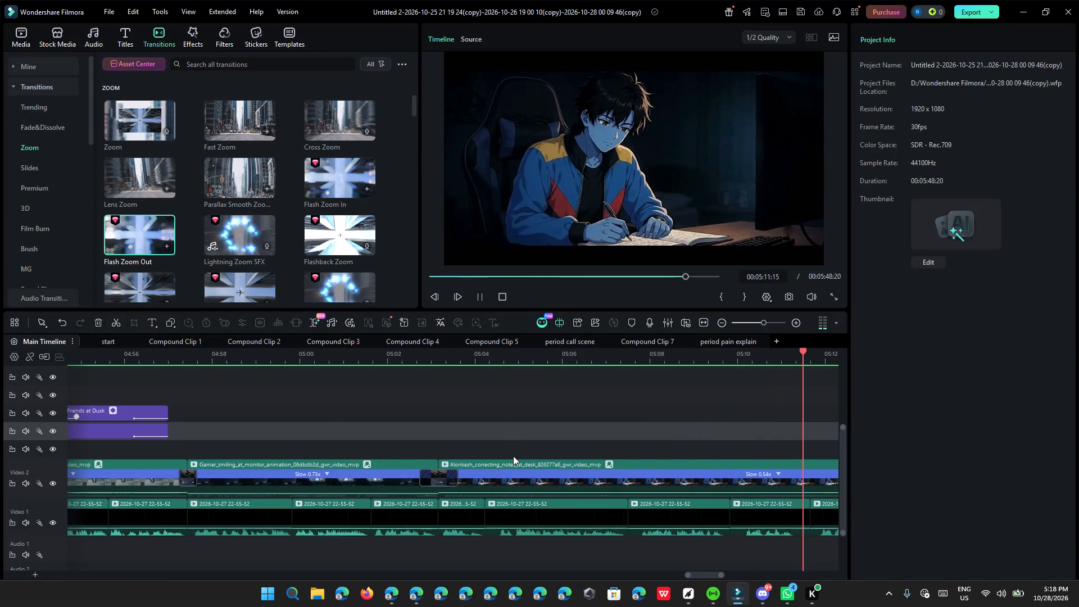
pyautogui.keyDown('ctrl'); pyautogui.scroll(-7, 513, 456); pyautogui.keyUp('ctrl')
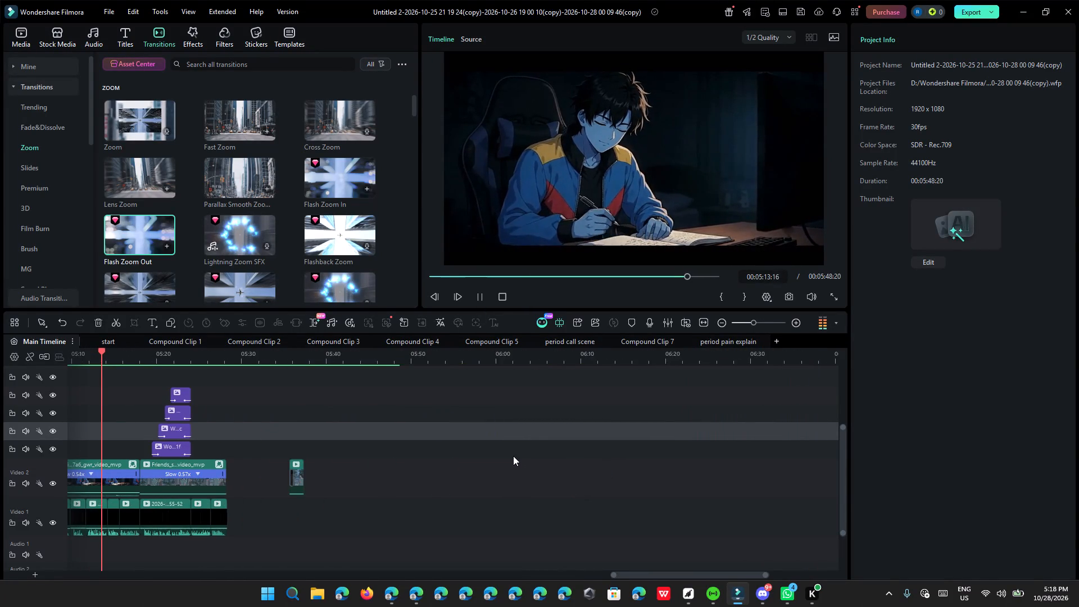
pyautogui.keyDown('ctrl'); pyautogui.scroll(-3, 513, 456); pyautogui.keyUp('ctrl')
pyautogui.keyDown('ctrl'); pyautogui.scroll(9, 513, 456); pyautogui.keyUp('ctrl')
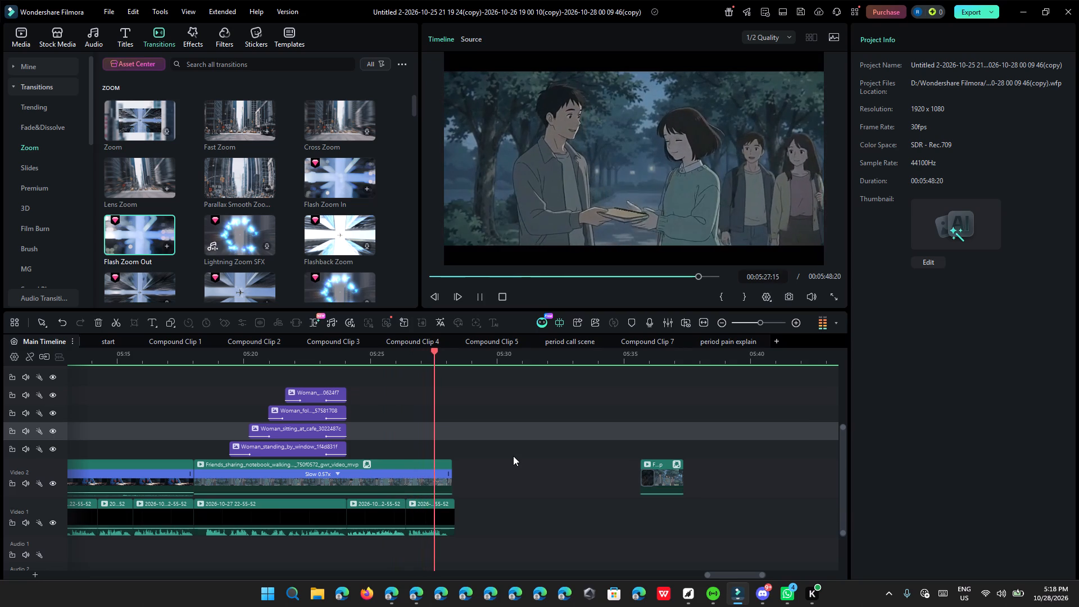
pyautogui.keyDown('ctrl'); pyautogui.scroll(-12, 513, 456); pyautogui.keyUp('ctrl')
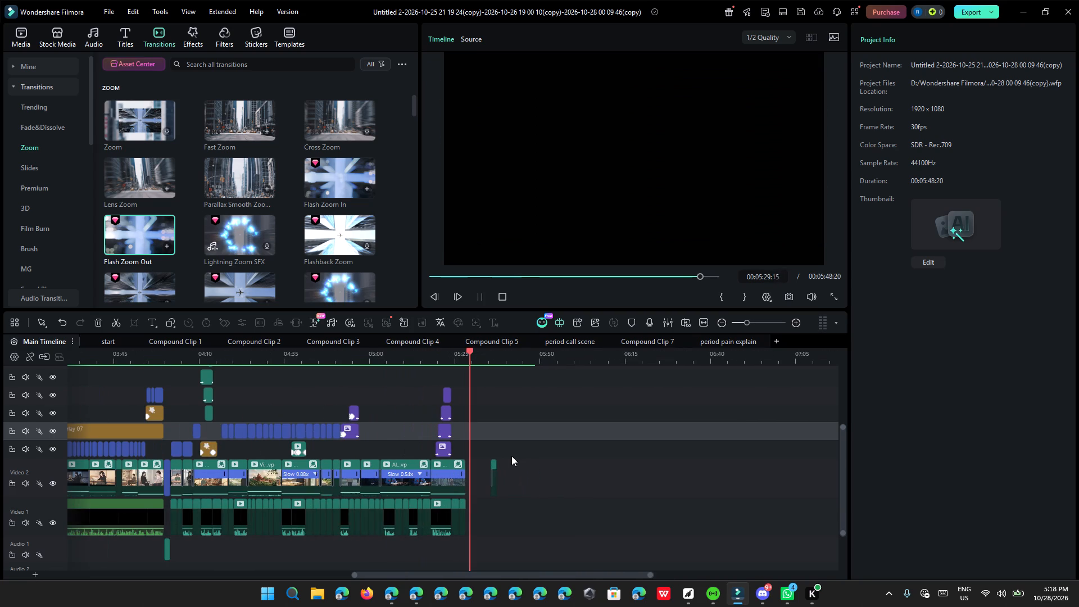
# Replay the lead-in to the Twilight Conversations clip from just before 00:04:51:00 and pause at 00:04:52:18.
pyautogui.click(338, 359)
pyautogui.keyDown('ctrl'); pyautogui.scroll(6, 377, 388); pyautogui.keyUp('ctrl')
pyautogui.keyDown('ctrl'); pyautogui.scroll(4, 470, 433); pyautogui.keyUp('ctrl')
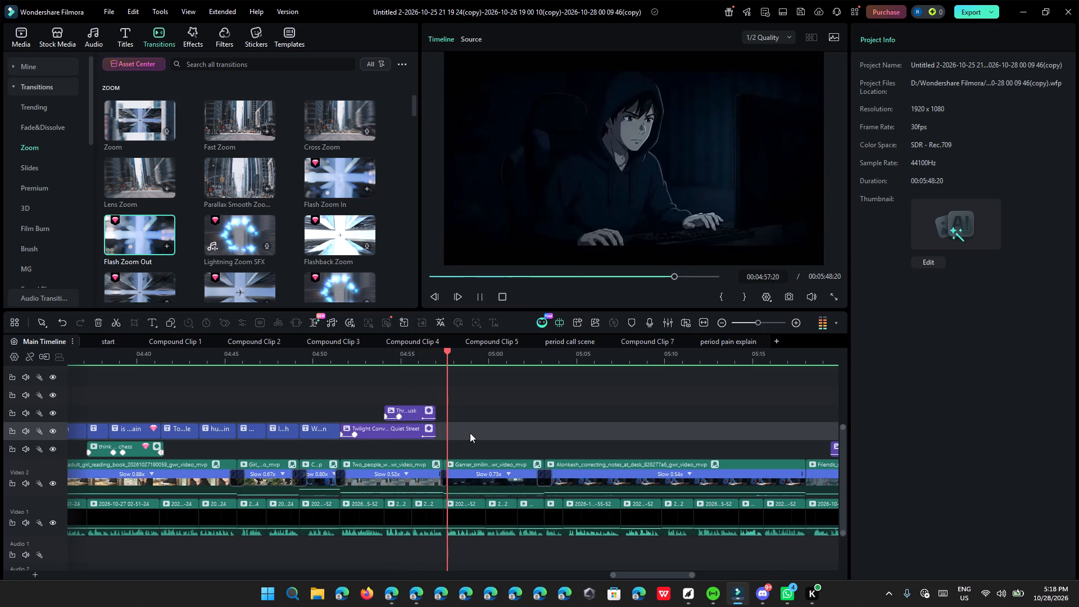
pyautogui.click(324, 350)
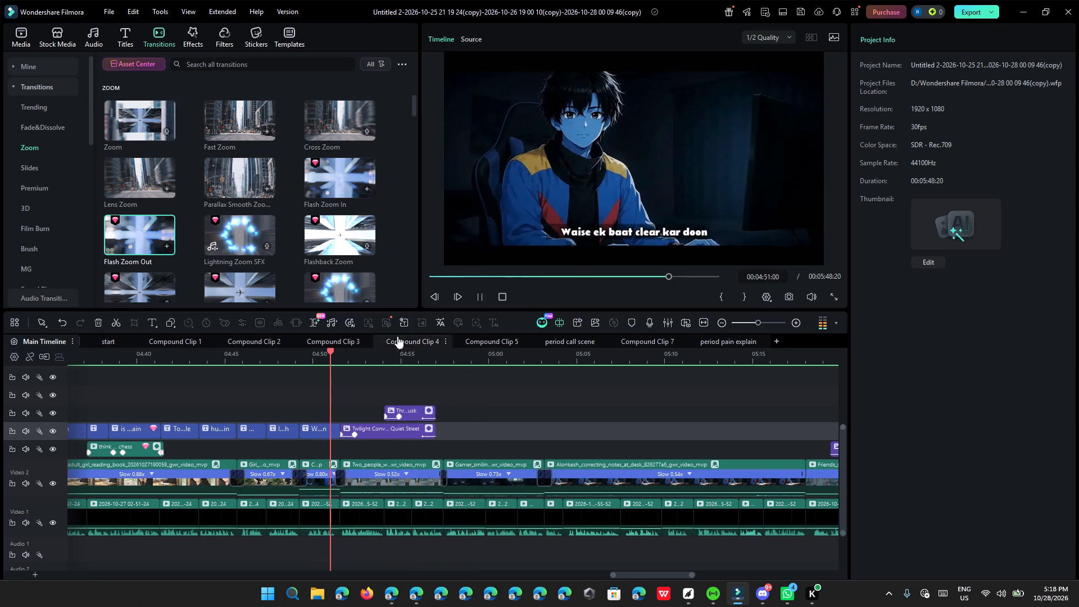
pyautogui.click(479, 297)
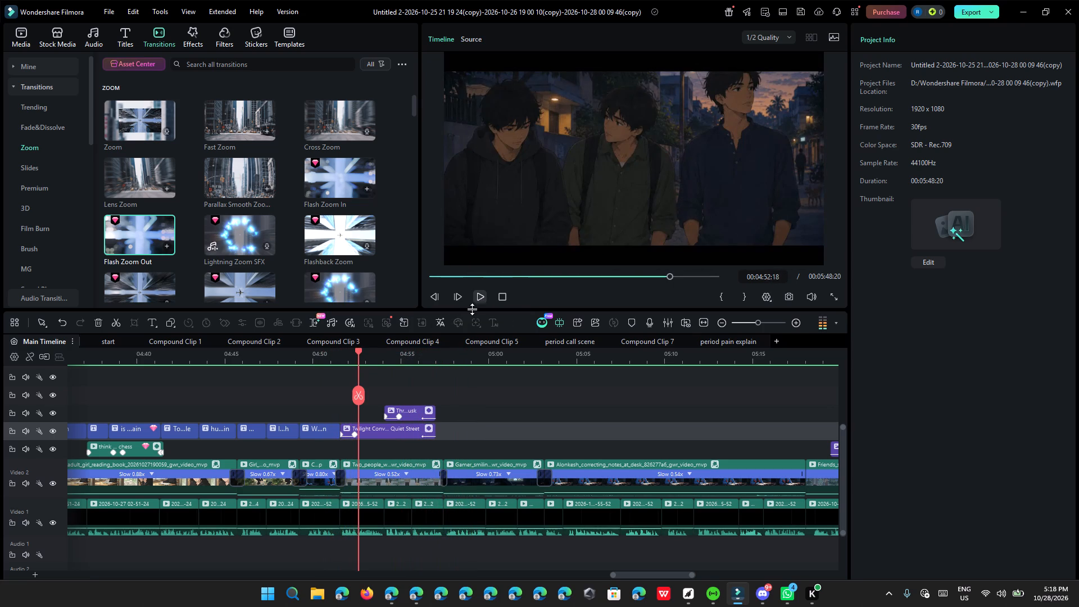
# Apply the Fade Slide4 In motion preset to the Twilight Conversations clip.
pyautogui.click(377, 433)
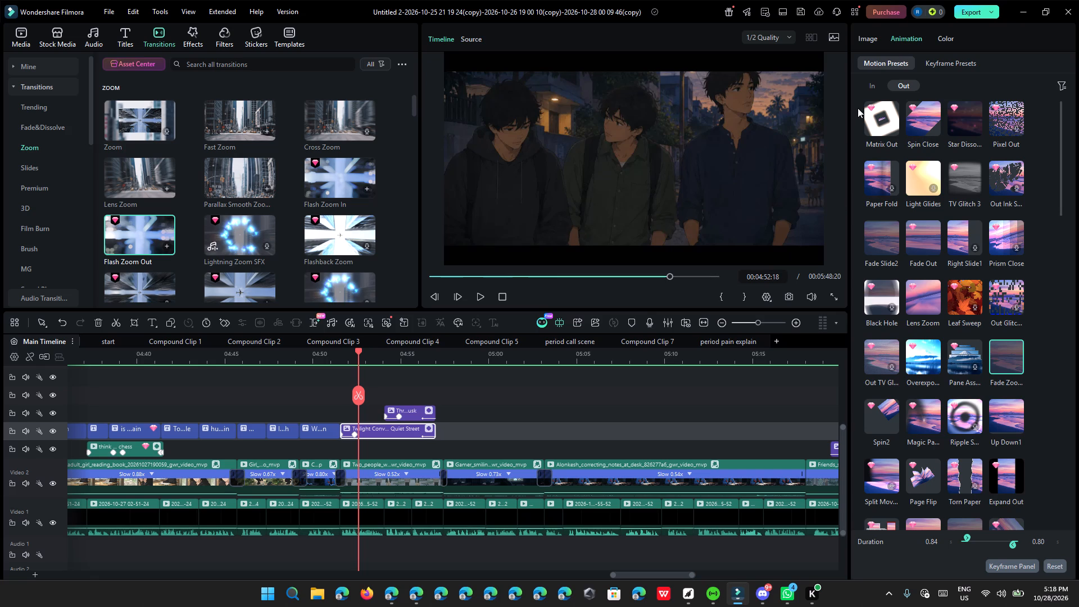
pyautogui.click(871, 86)
pyautogui.click(873, 171)
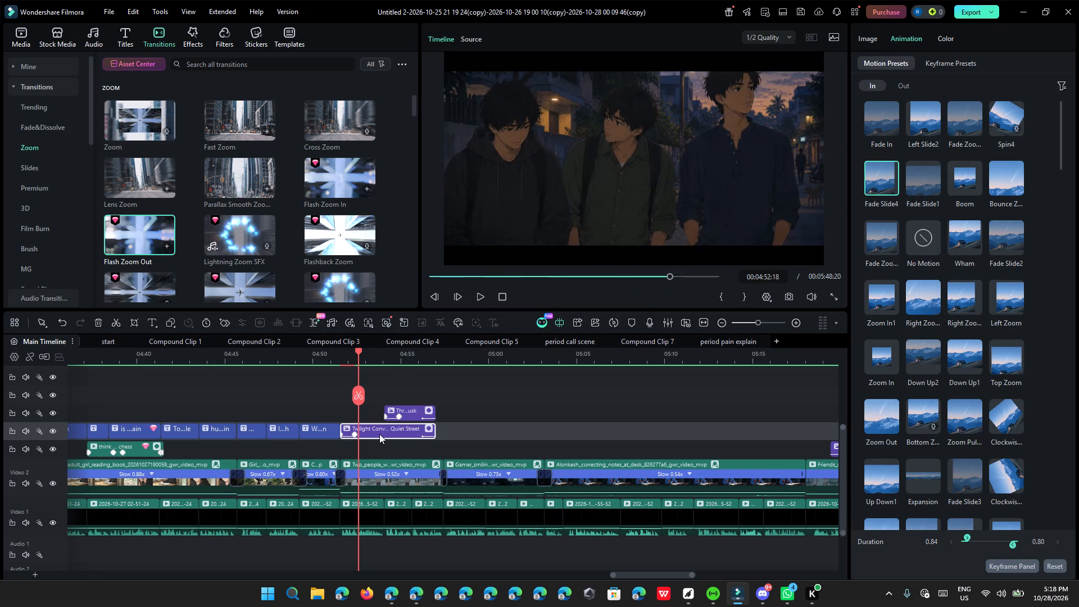
pyautogui.click(379, 434)
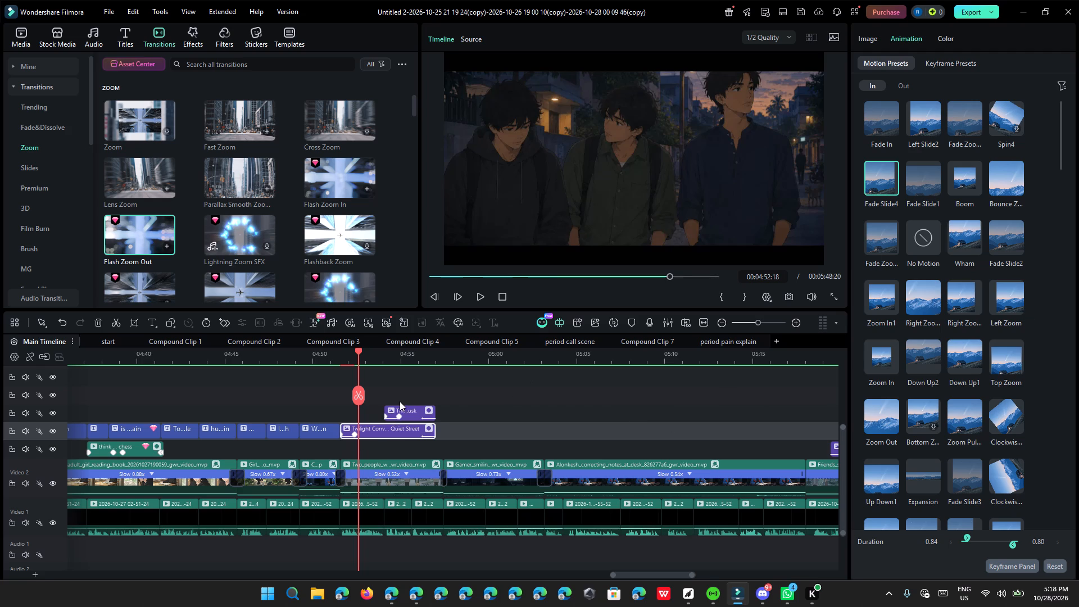
# Apply the Left Slide2 In motion preset to the Friends at Dusk clip above Twilight Conversations.
pyautogui.click(408, 409)
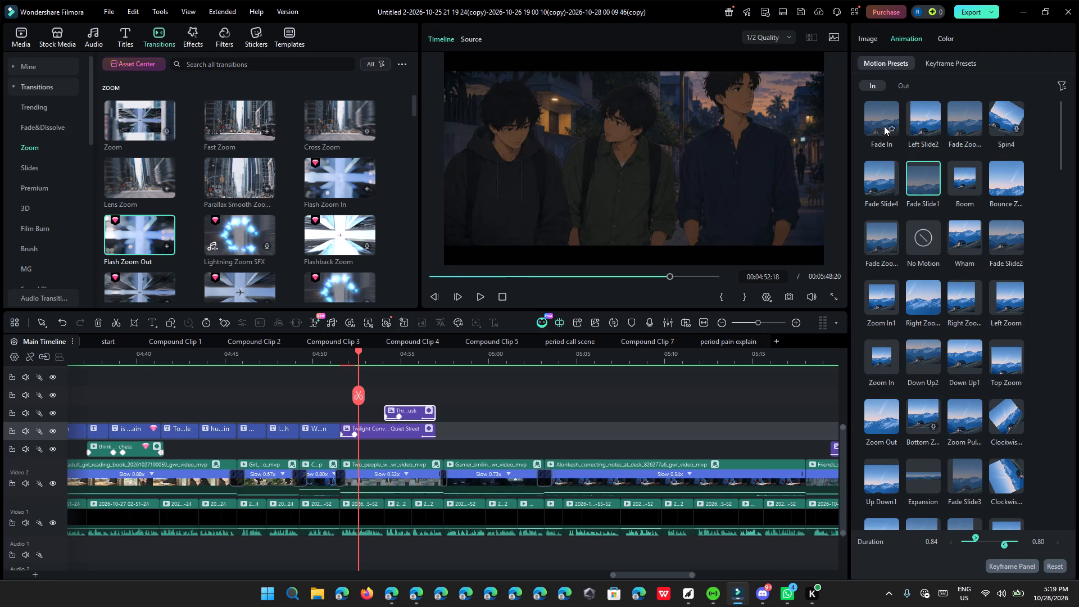
pyautogui.click(916, 114)
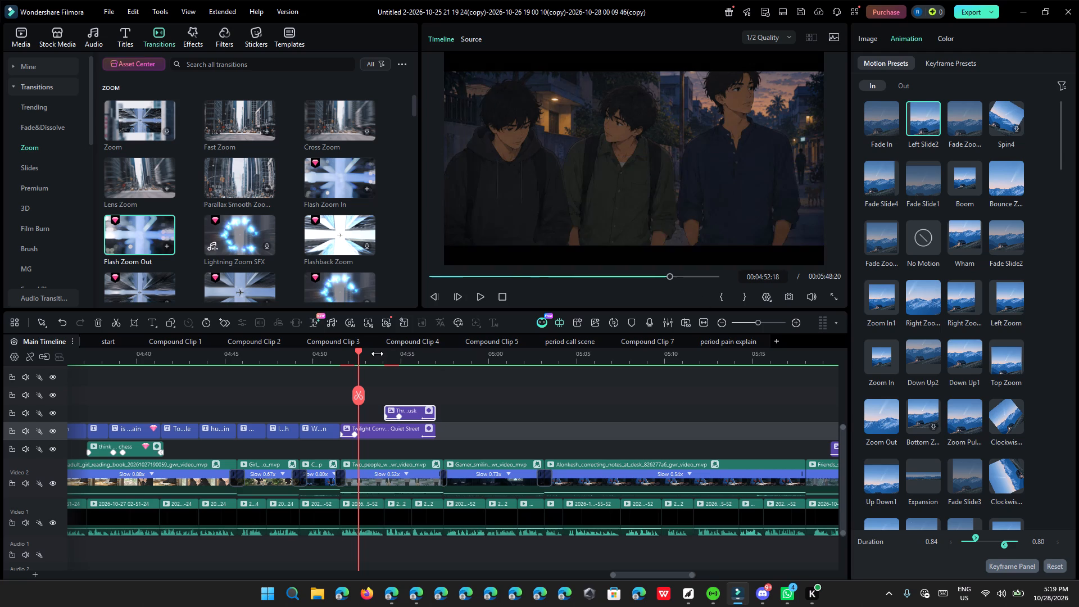
# Play the split-screen entrance animations twice from just before the Twilight Conversations clip, pausing at 00:04:55:04.
pyautogui.click(337, 357)
pyautogui.click(491, 385)
pyautogui.click(476, 300)
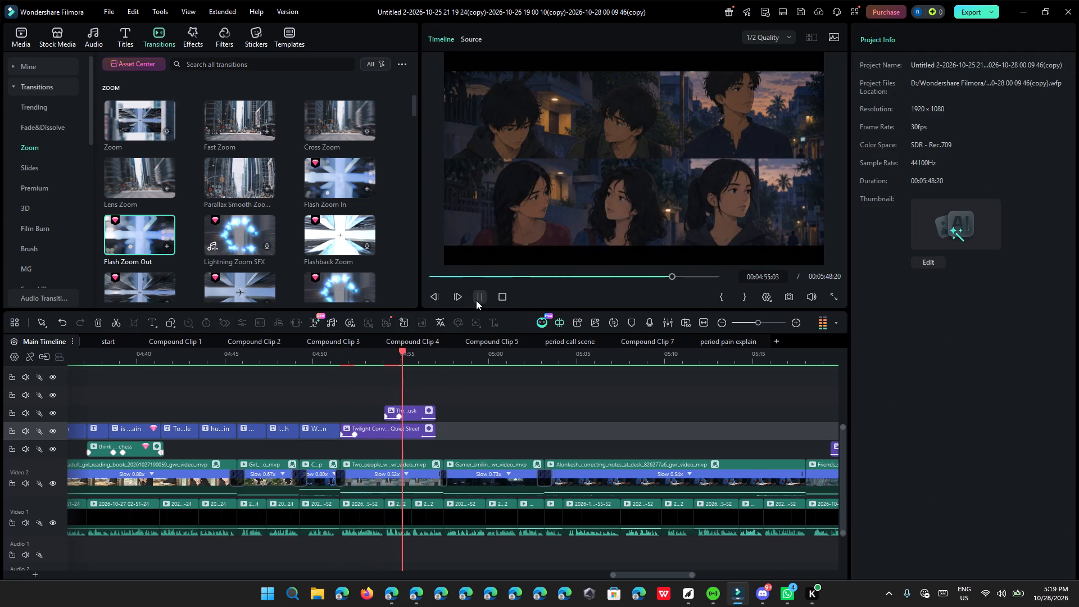
pyautogui.click(336, 359)
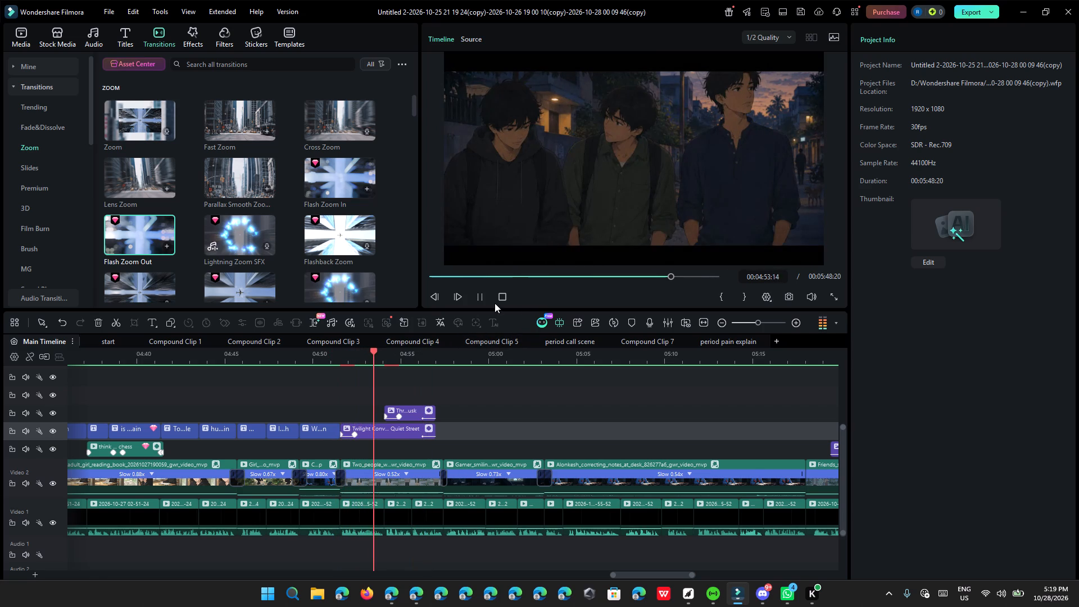
pyautogui.click(483, 300)
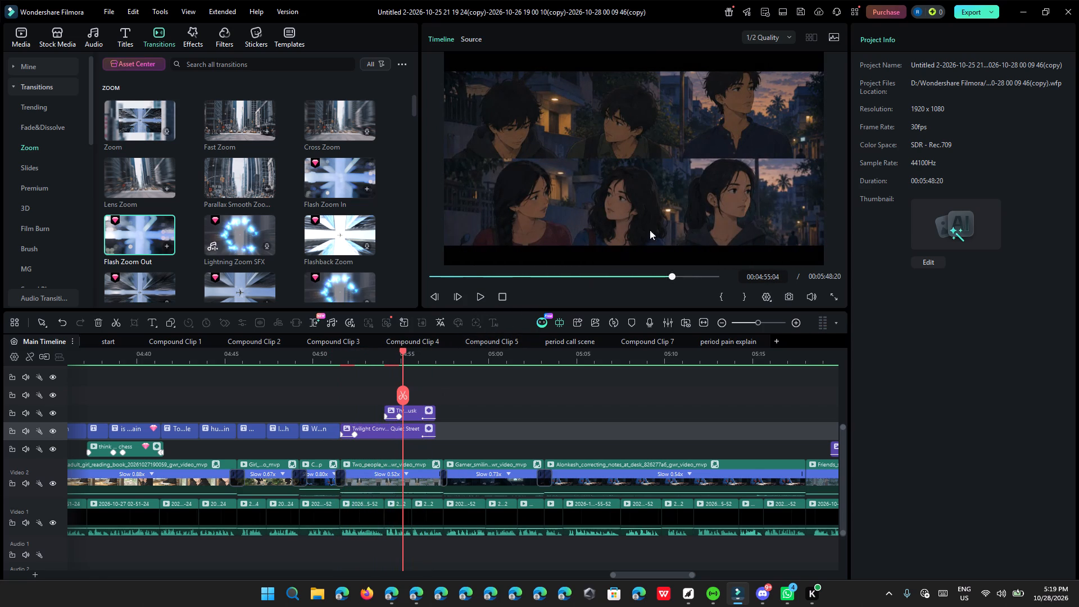
# Select the Twilight Conversations and Friends at Dusk clips together and open their shared Basic properties.
pyautogui.click(694, 197)
pyautogui.click(736, 147)
pyautogui.rightClick(736, 147)
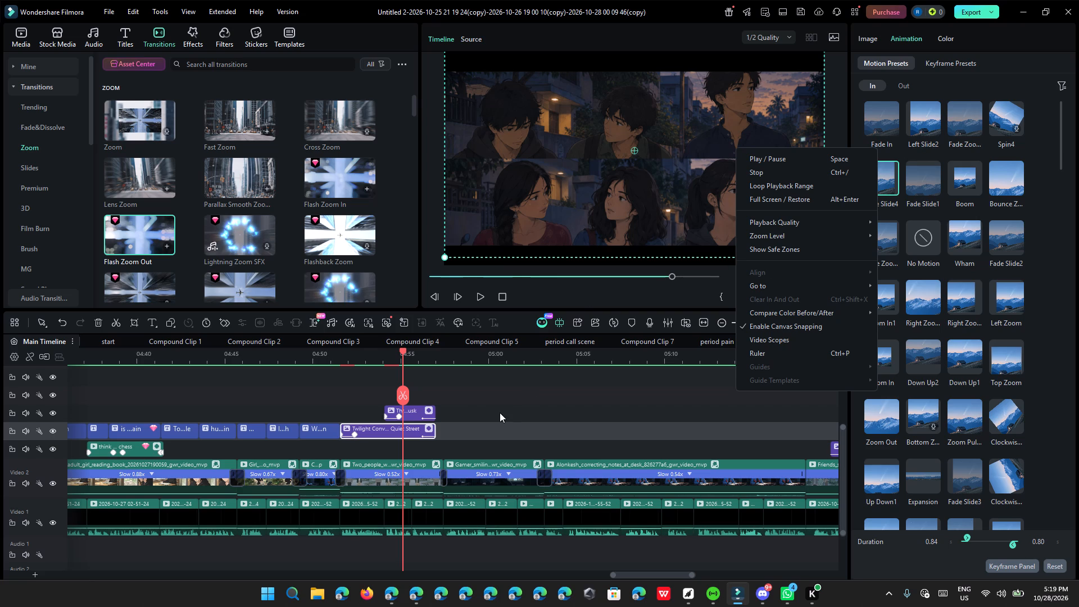
pyautogui.moveTo(495, 398); pyautogui.dragTo(425, 429)
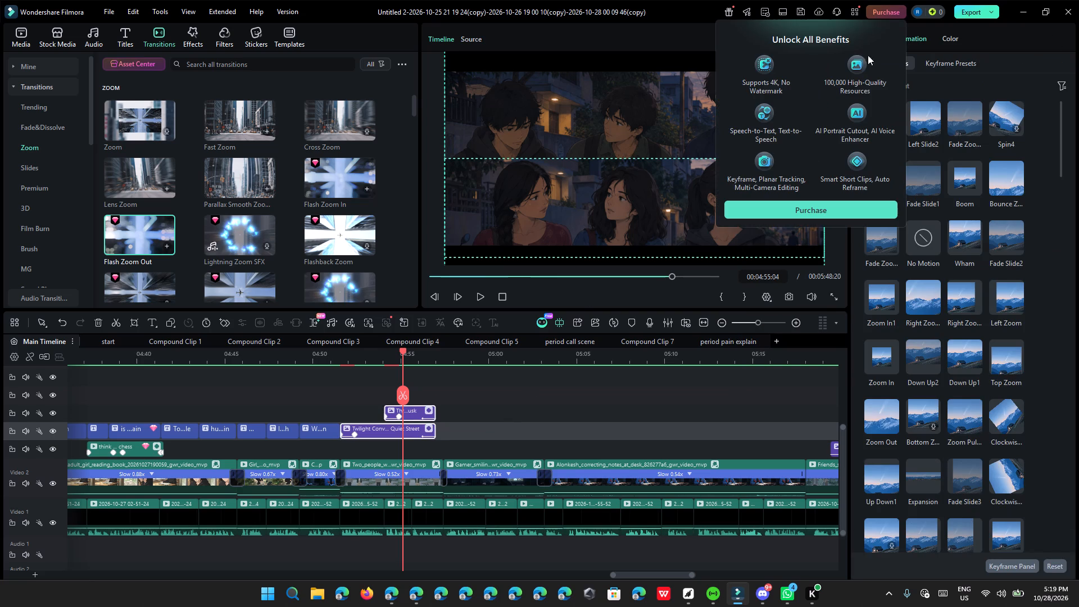
pyautogui.click(878, 40)
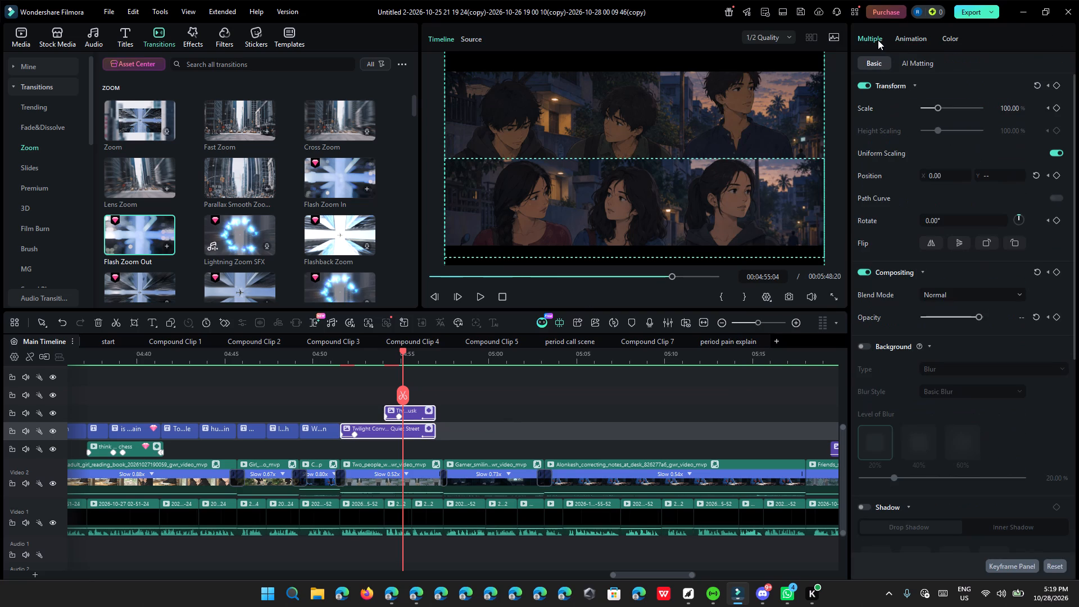
pyautogui.scroll(-3, 682, 533)
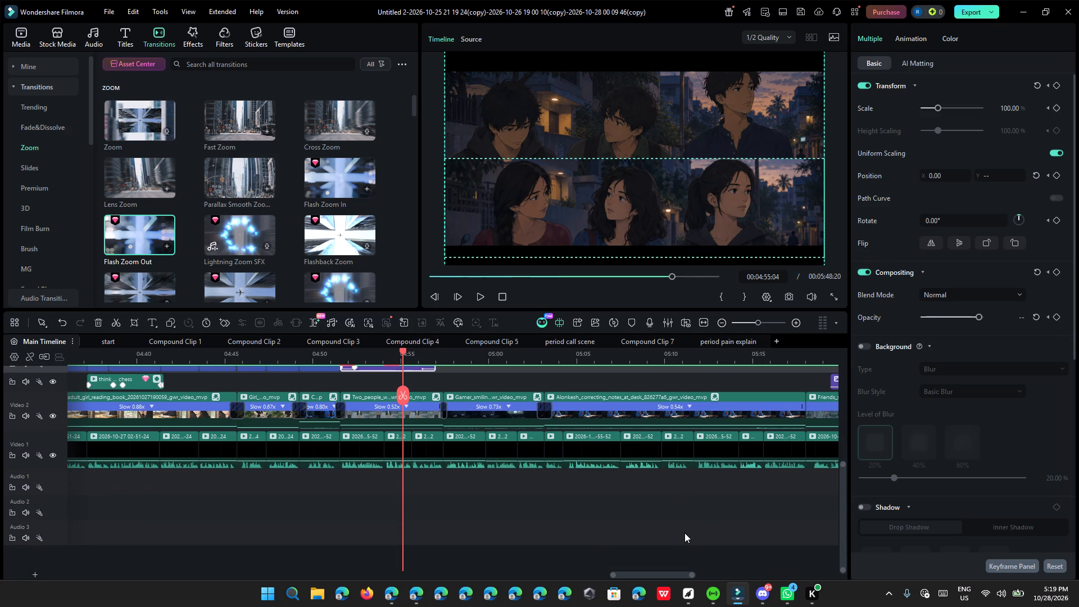
pyautogui.scroll(3, 692, 532)
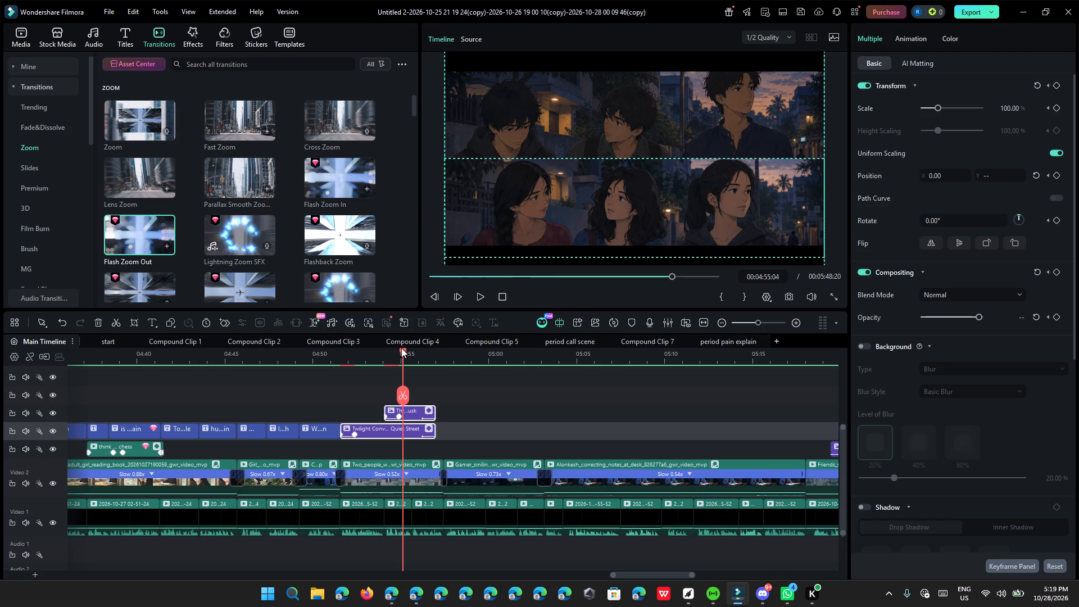
# Scrub the playhead back to the split-screen entrance at 00:04:52:08 and forward through the following scenes to 00:05:13:01.
pyautogui.moveTo(399, 348); pyautogui.dragTo(386, 347)
pyautogui.click(359, 352)
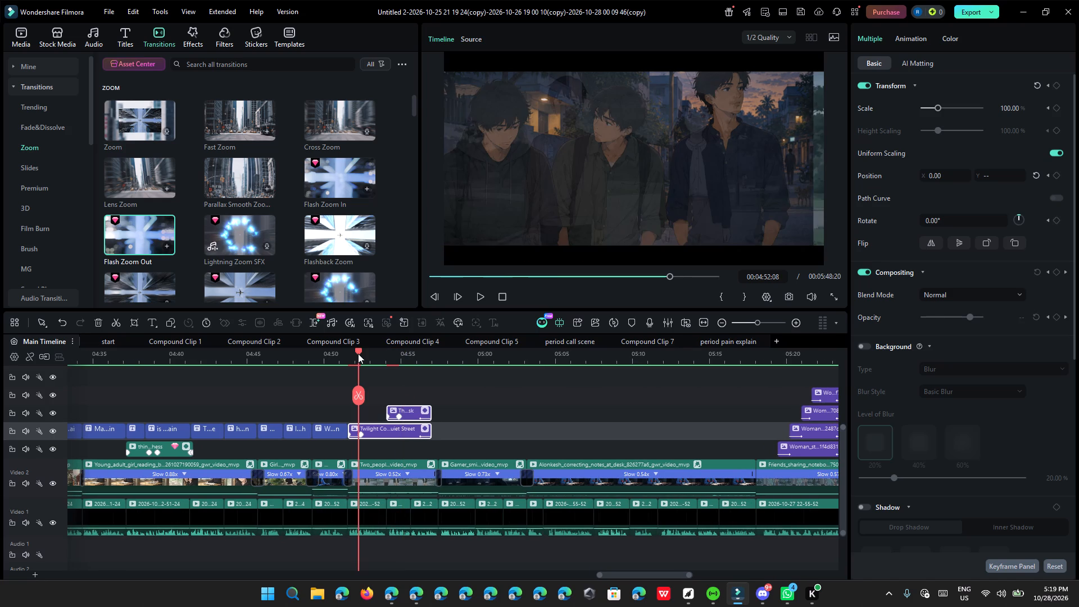
pyautogui.moveTo(358, 354); pyautogui.dragTo(371, 356)
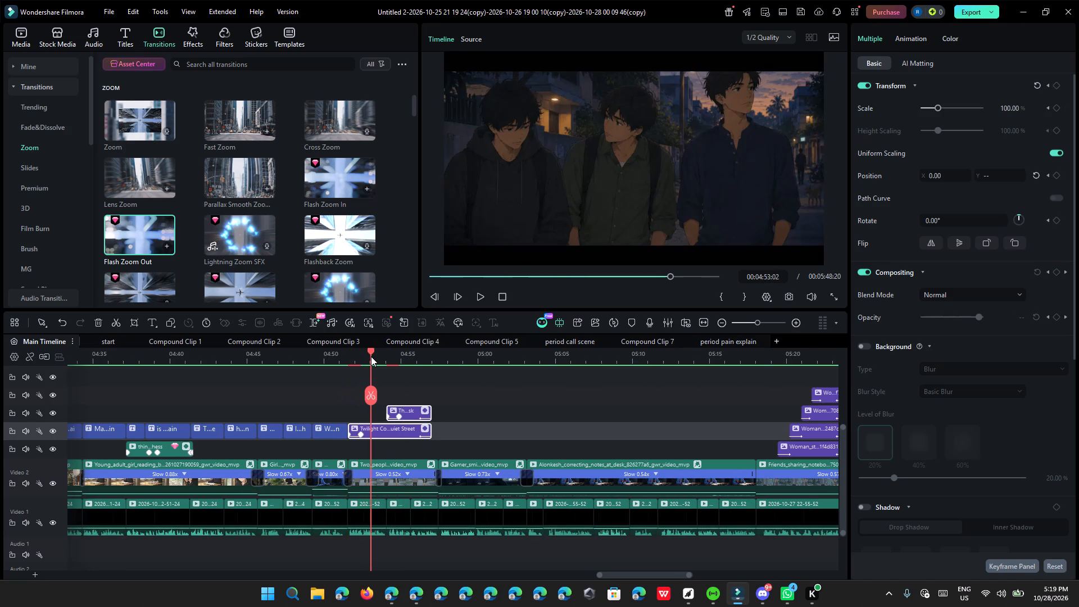
pyautogui.moveTo(371, 356); pyautogui.dragTo(437, 365)
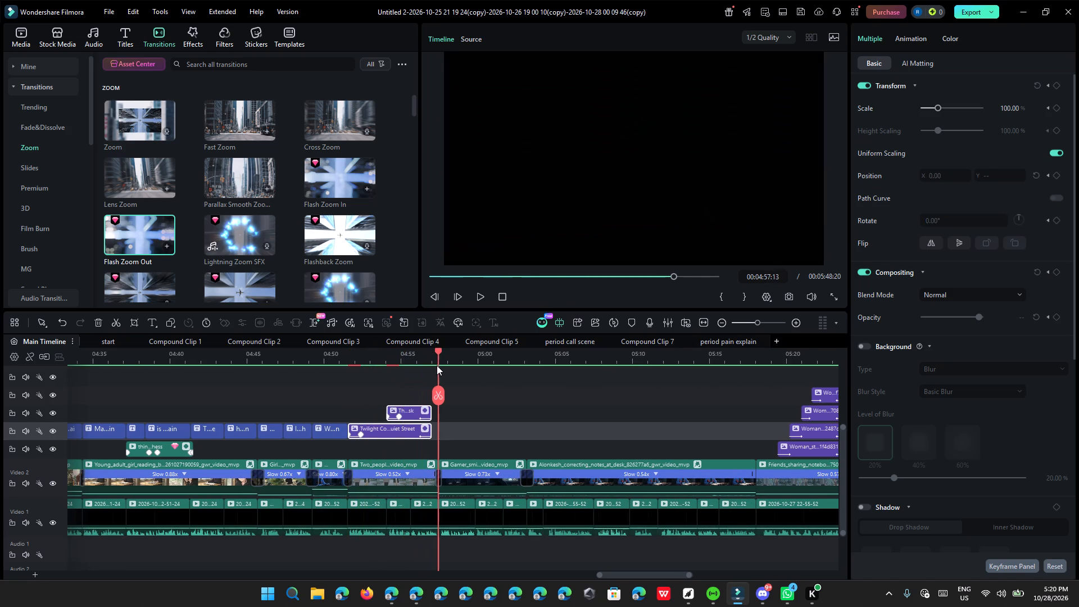
pyautogui.moveTo(437, 365); pyautogui.dragTo(447, 379)
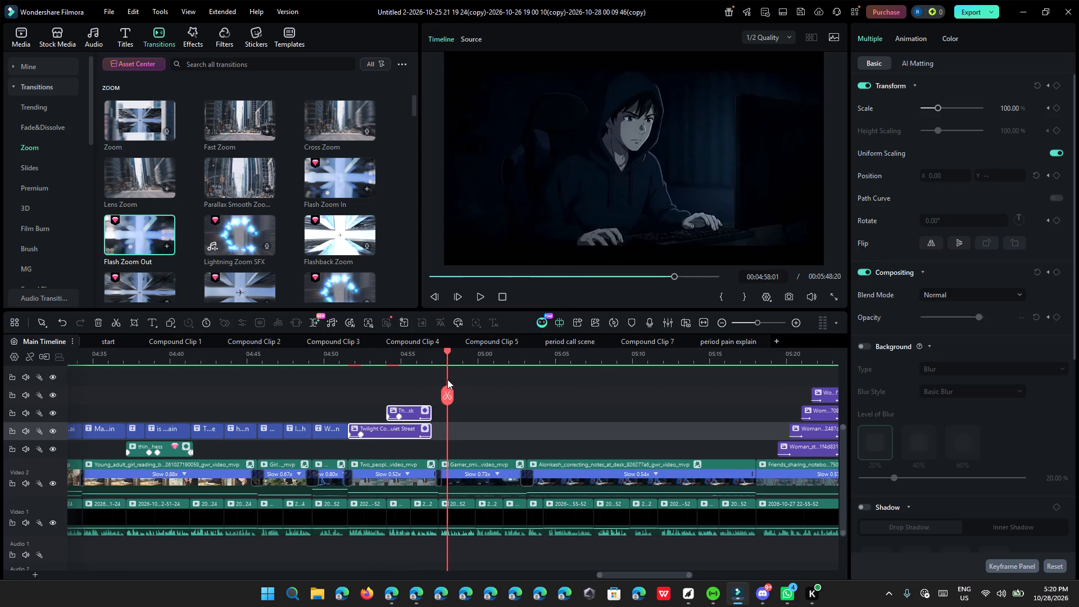
pyautogui.moveTo(447, 379); pyautogui.dragTo(569, 441)
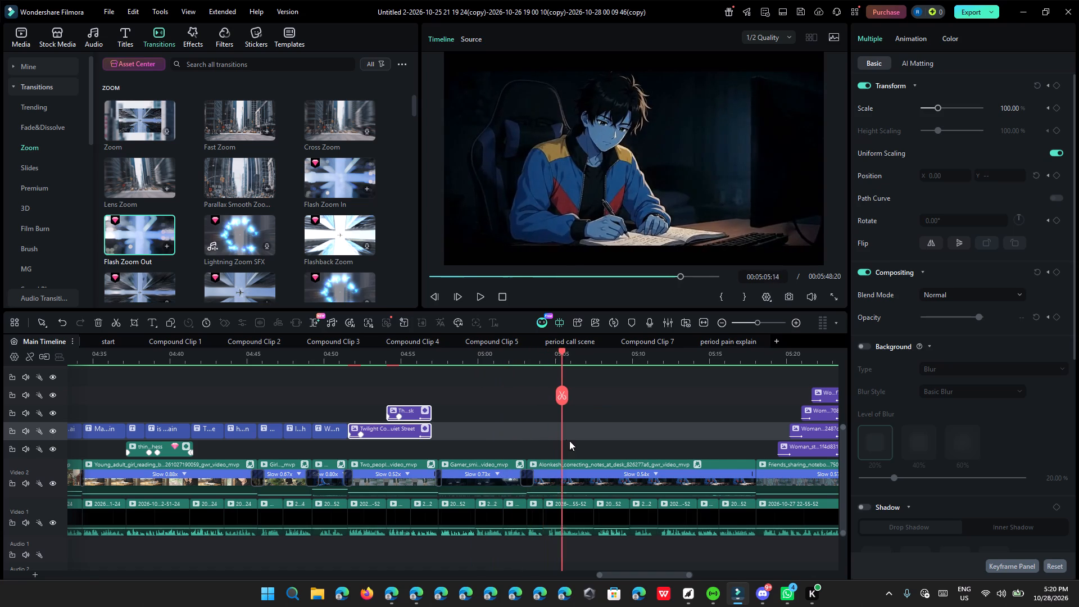
pyautogui.moveTo(569, 441); pyautogui.dragTo(652, 456)
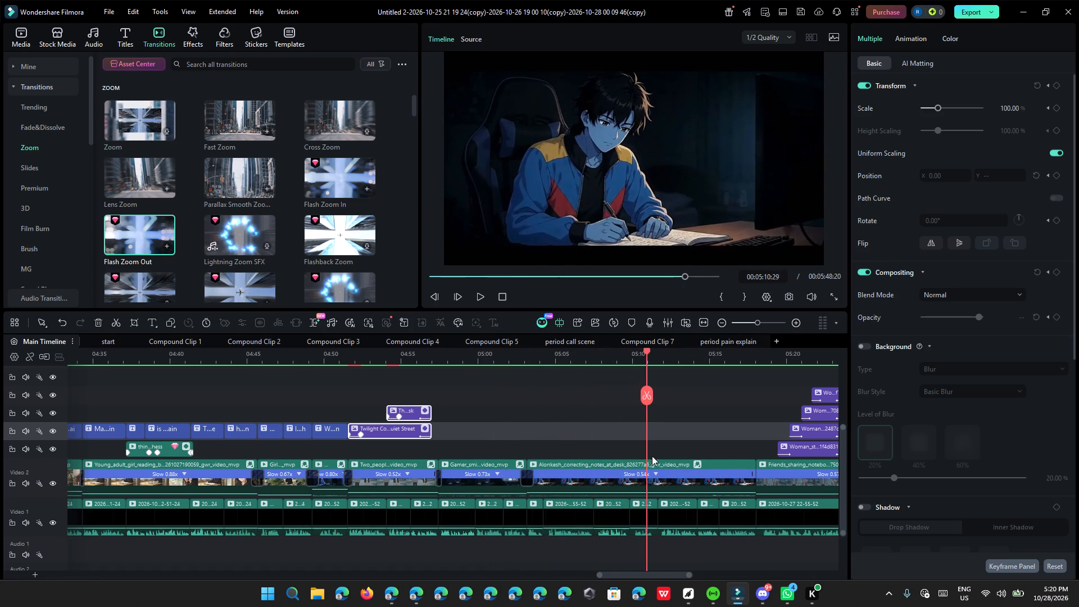
pyautogui.moveTo(652, 456); pyautogui.dragTo(679, 459)
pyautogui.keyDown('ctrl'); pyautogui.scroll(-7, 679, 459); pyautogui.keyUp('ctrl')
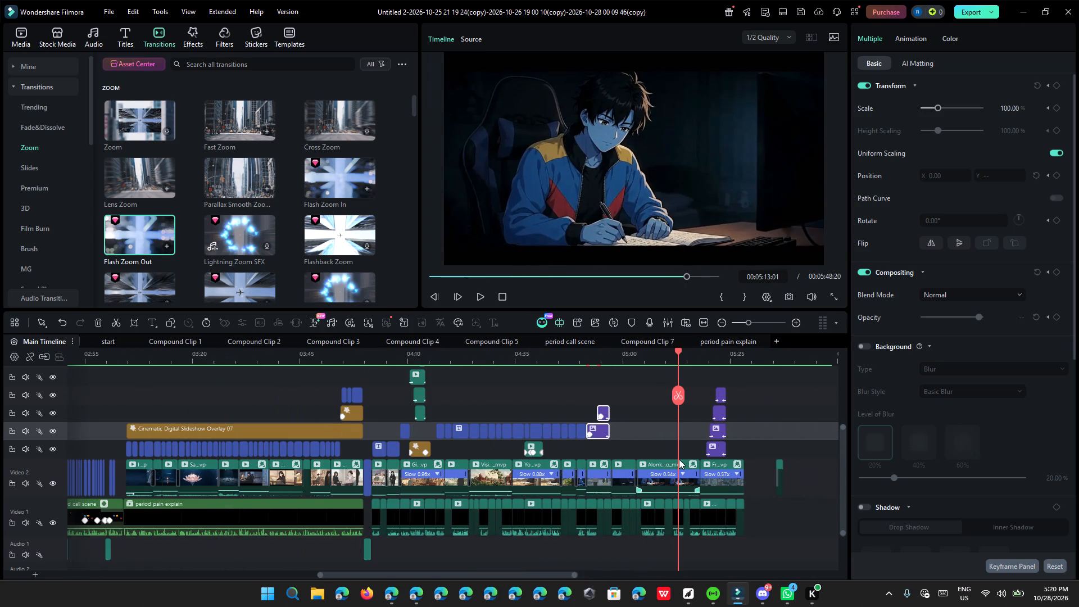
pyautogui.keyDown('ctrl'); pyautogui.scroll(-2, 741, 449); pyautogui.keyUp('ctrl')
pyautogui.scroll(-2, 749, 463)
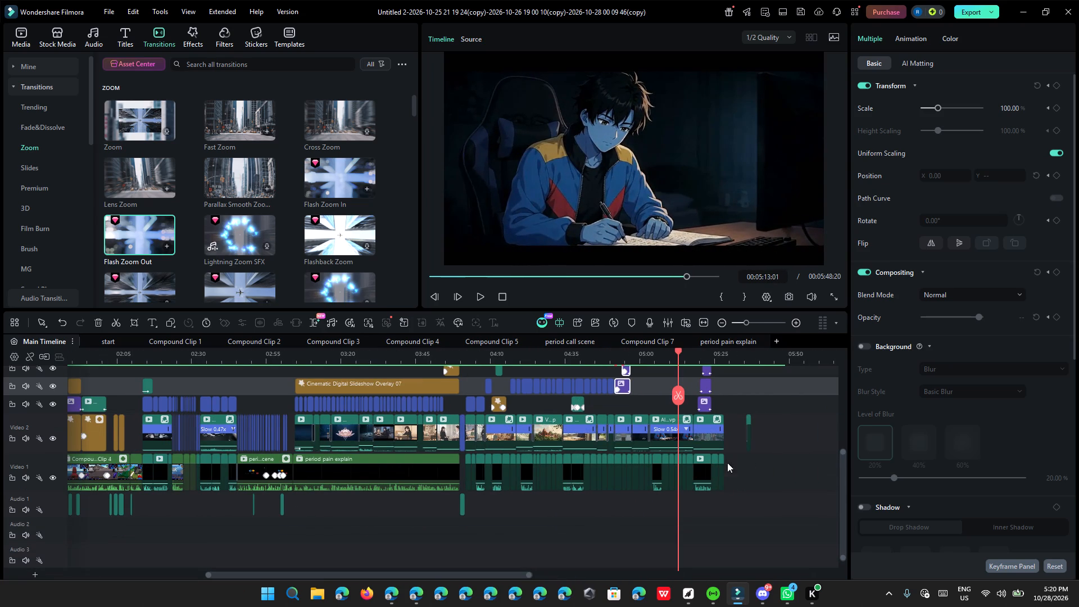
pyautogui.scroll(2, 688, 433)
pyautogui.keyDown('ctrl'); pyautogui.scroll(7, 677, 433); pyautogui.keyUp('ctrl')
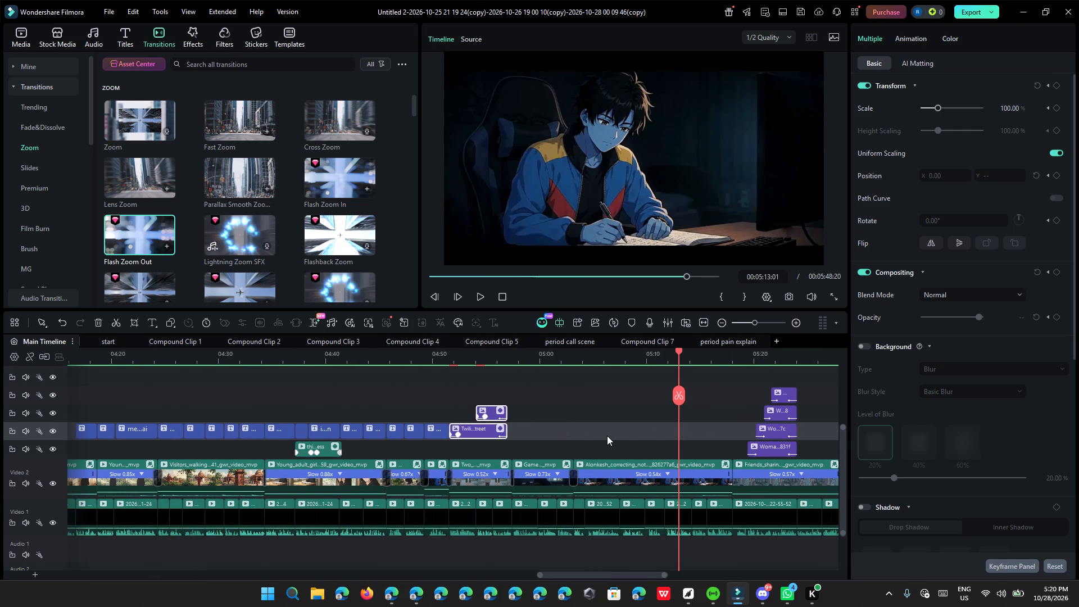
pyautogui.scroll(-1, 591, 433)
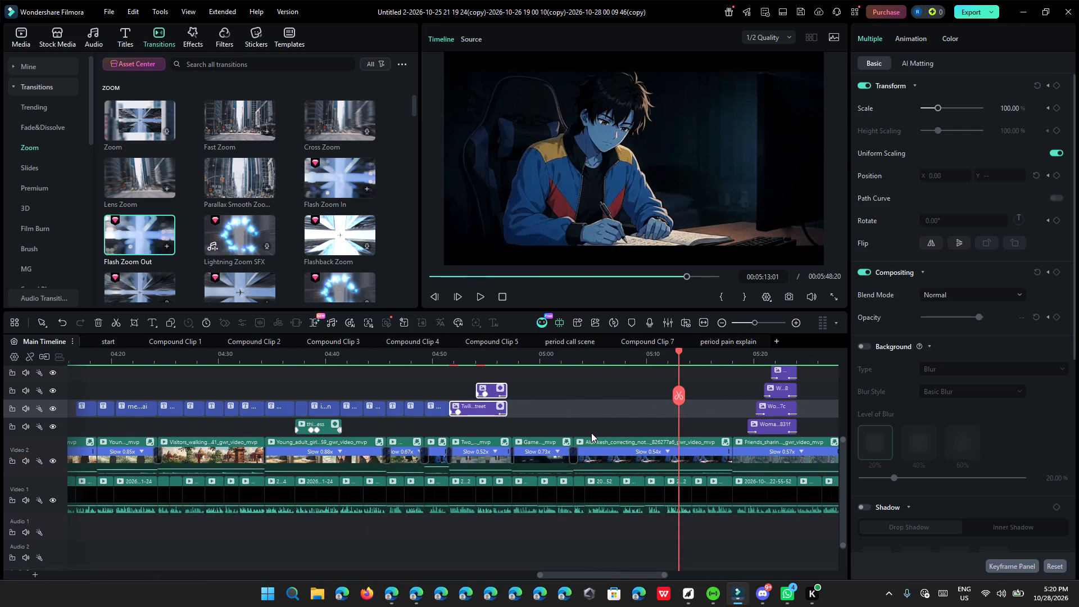
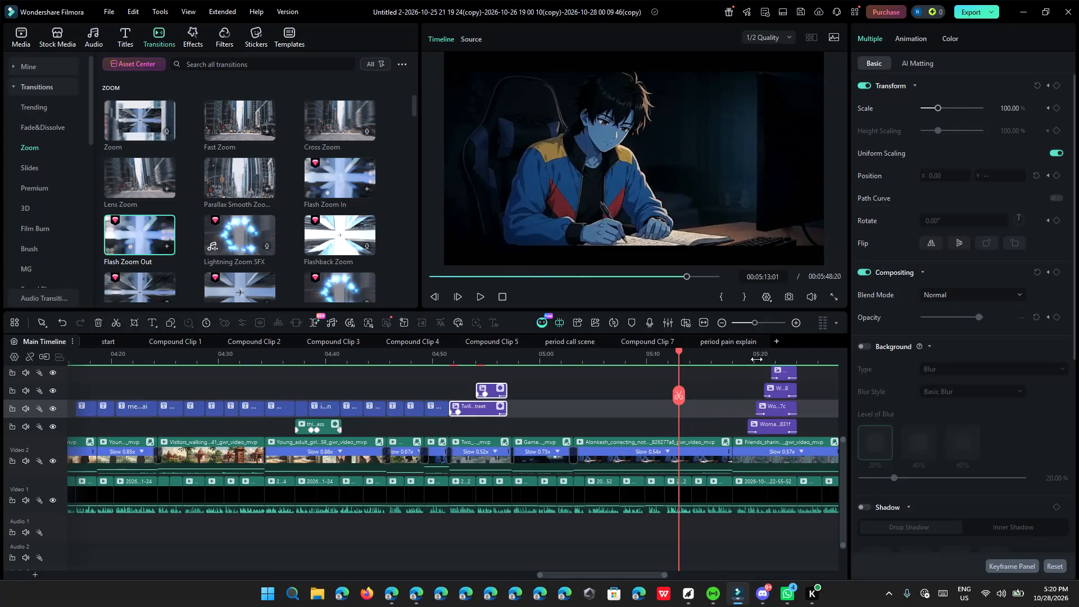
# Scrub forward to the four-woman split-screen scene at 00:05:22:19 and back to the Twilight Conversations entrance at 00:04:52:12 for comparison.
pyautogui.moveTo(678, 351); pyautogui.dragTo(711, 362)
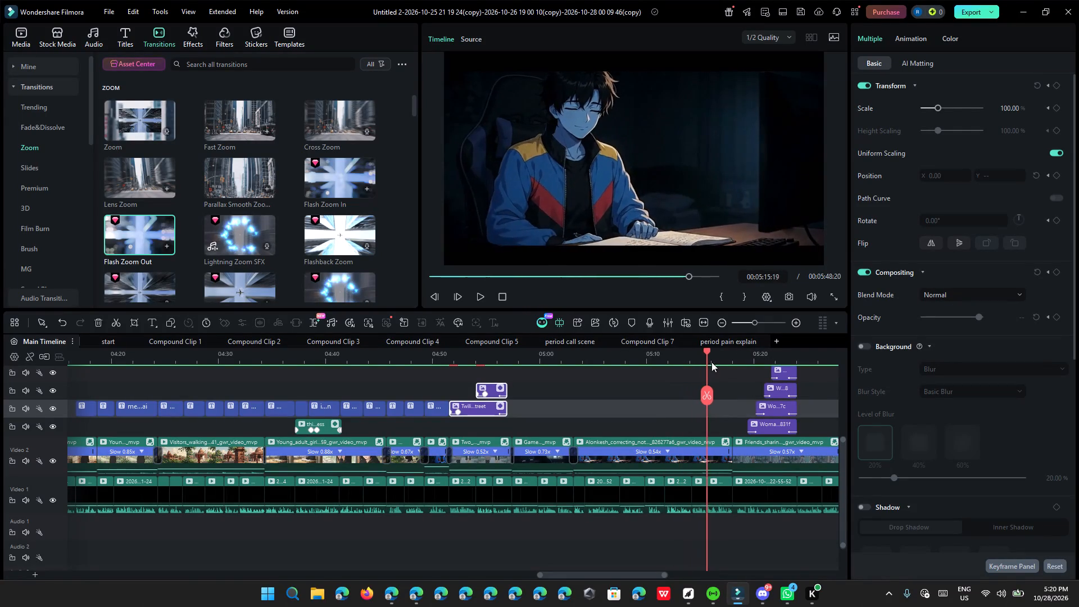
pyautogui.moveTo(711, 362); pyautogui.dragTo(763, 383)
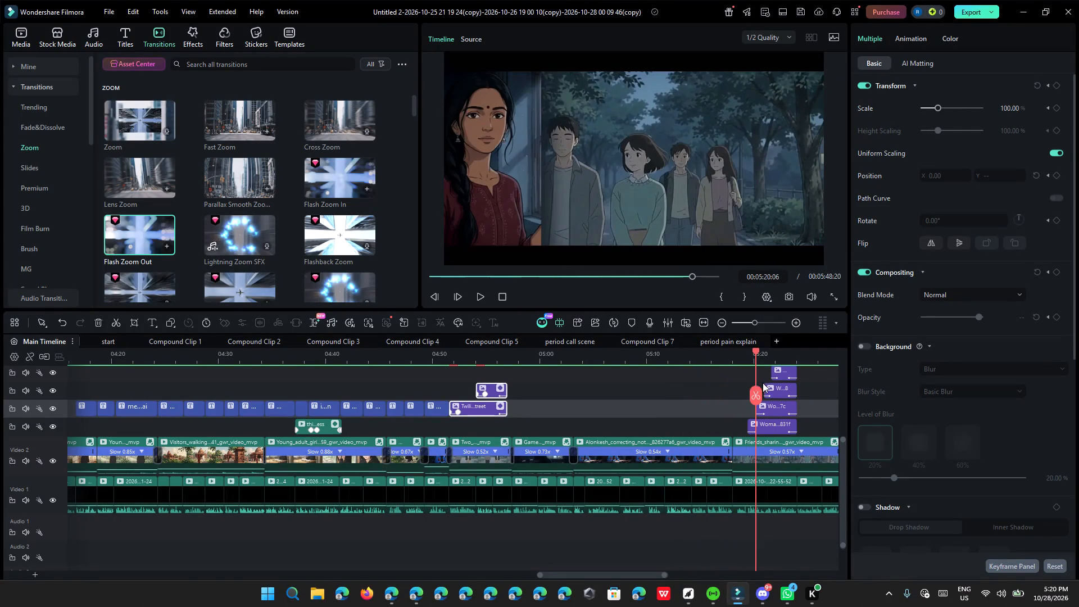
pyautogui.moveTo(763, 383); pyautogui.dragTo(784, 399)
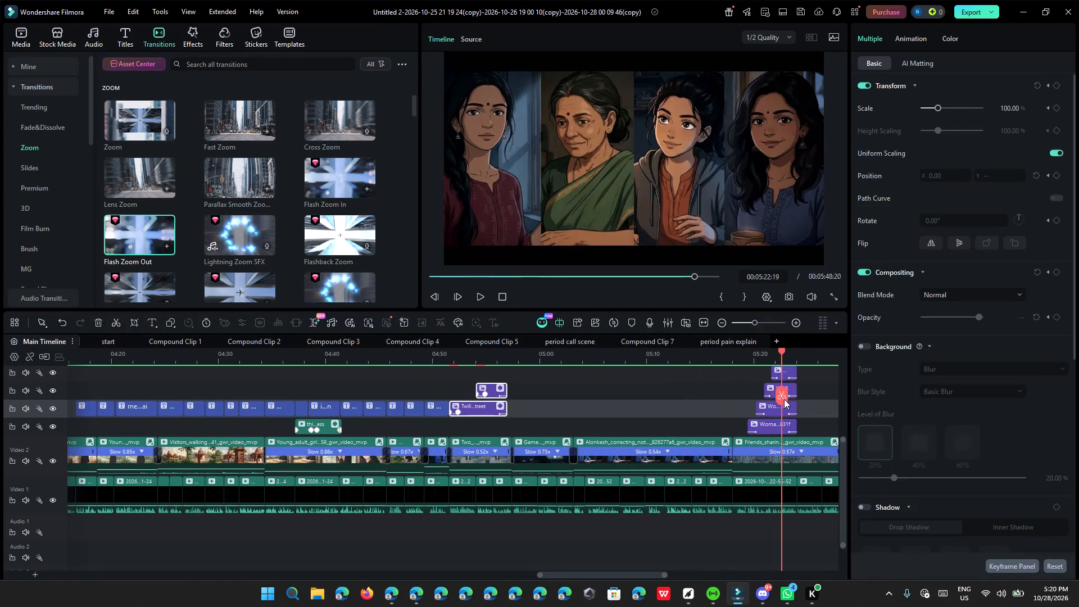
pyautogui.moveTo(784, 399); pyautogui.dragTo(655, 423)
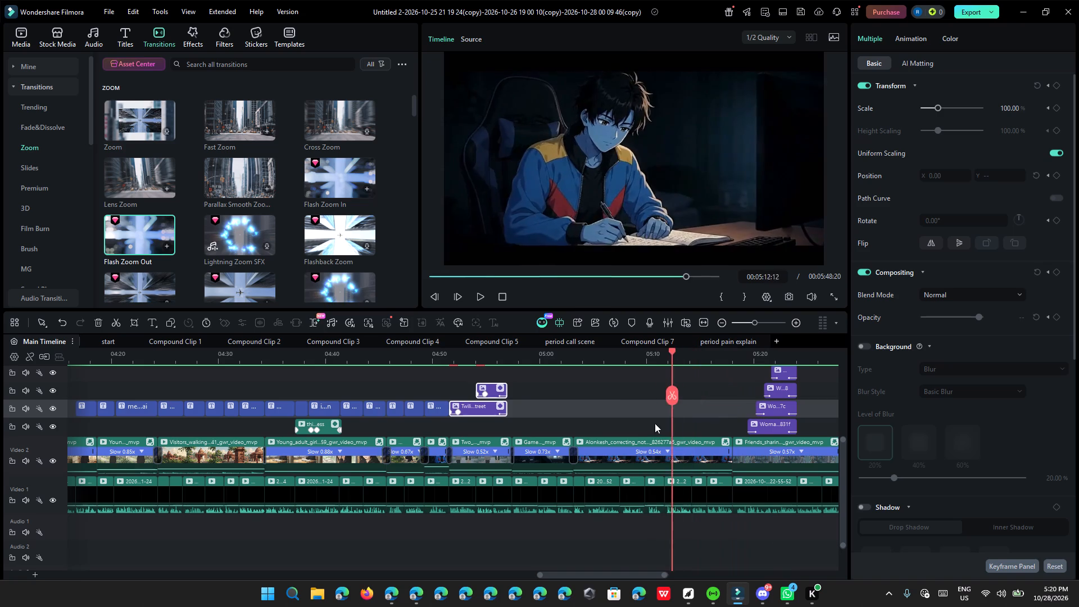
pyautogui.moveTo(655, 423); pyautogui.dragTo(467, 410)
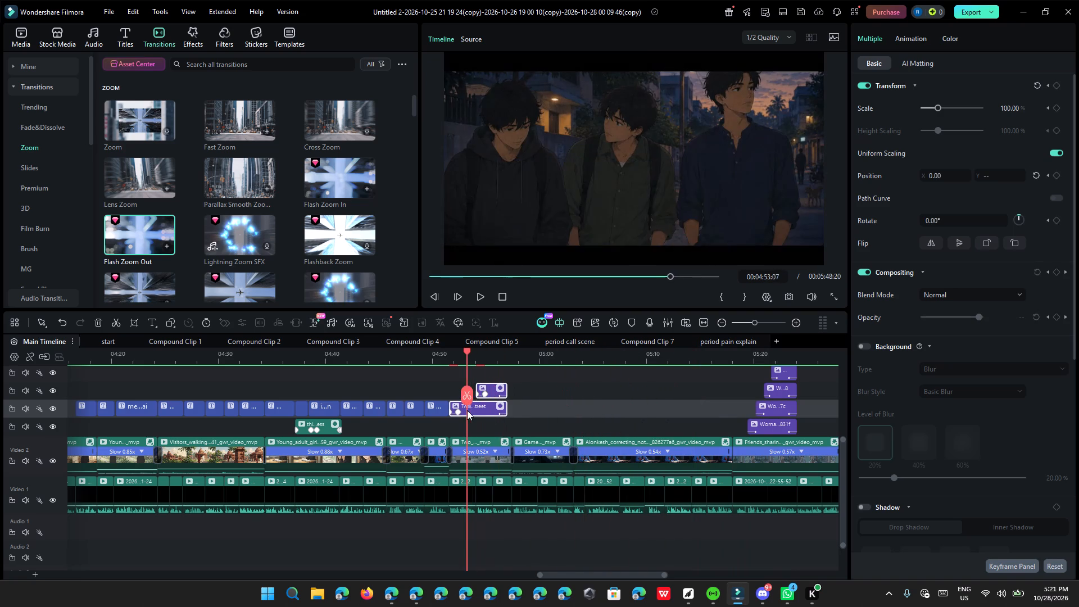
pyautogui.moveTo(467, 410); pyautogui.dragTo(457, 413)
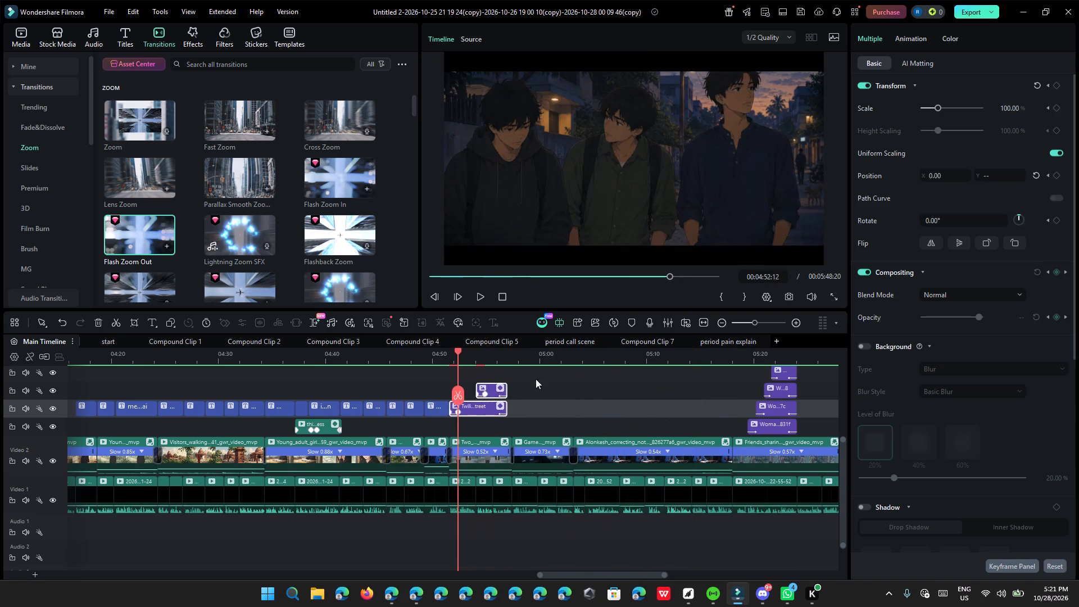
# Deselect the split-screen clips and play their entrance animations from 00:04:49:20, pausing at 00:04:56:04.
pyautogui.click(652, 407)
pyautogui.click(429, 354)
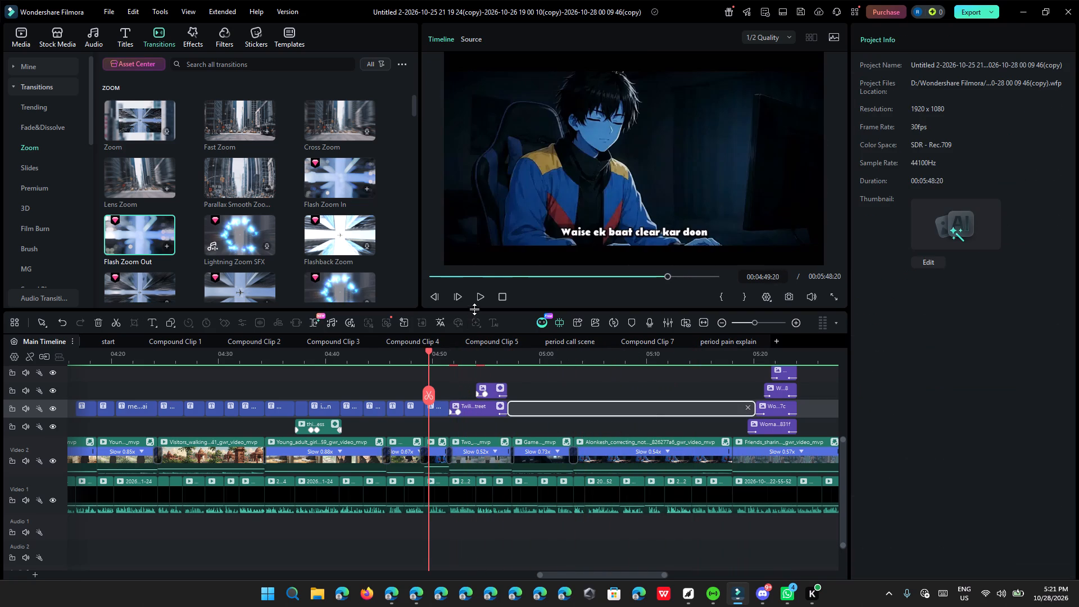
pyautogui.click(482, 300)
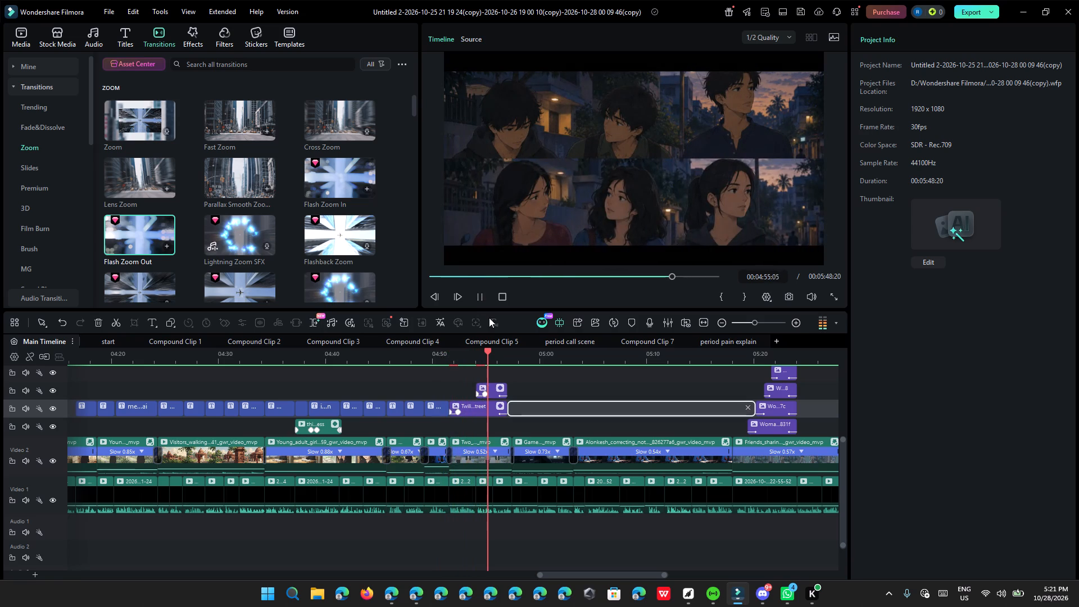
pyautogui.click(482, 304)
pyautogui.click(482, 300)
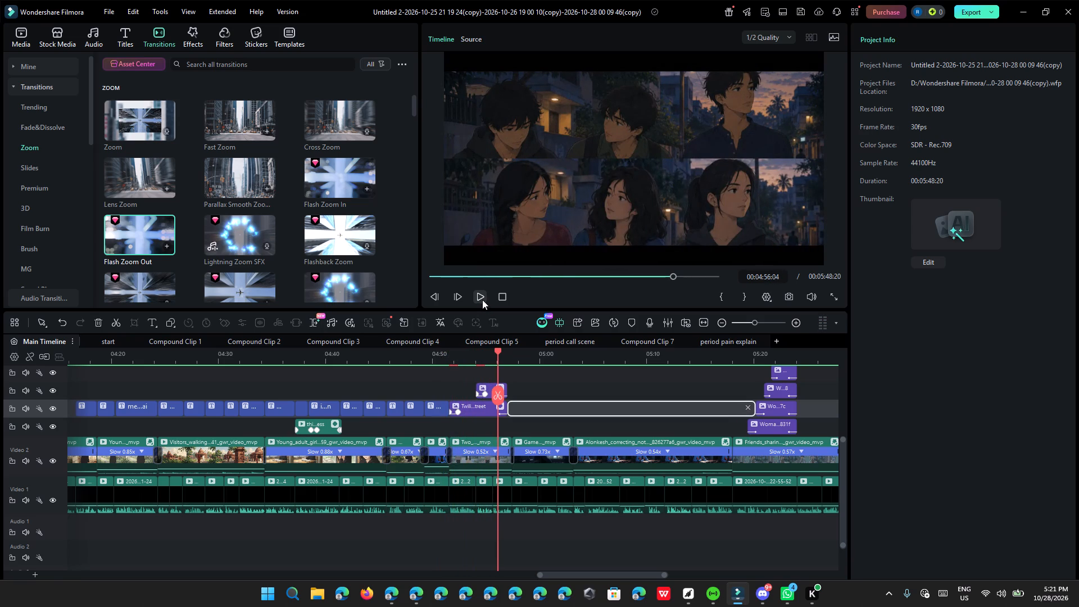
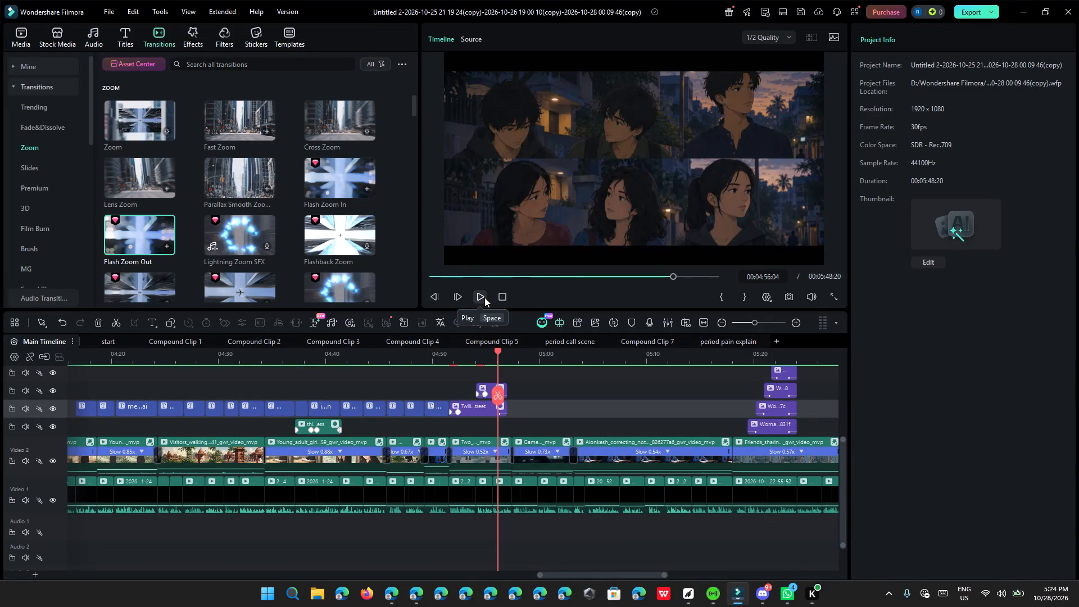
# Play on from 00:04:56:04 into the gaming scene and pause at 00:05:01:08.
pyautogui.click(484, 297)
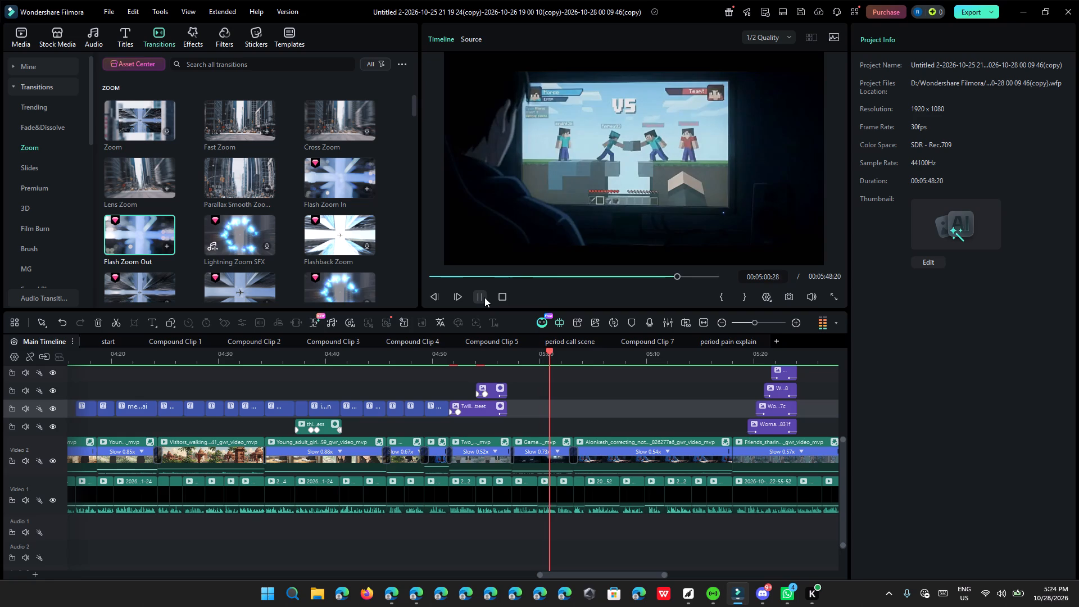
pyautogui.click(484, 297)
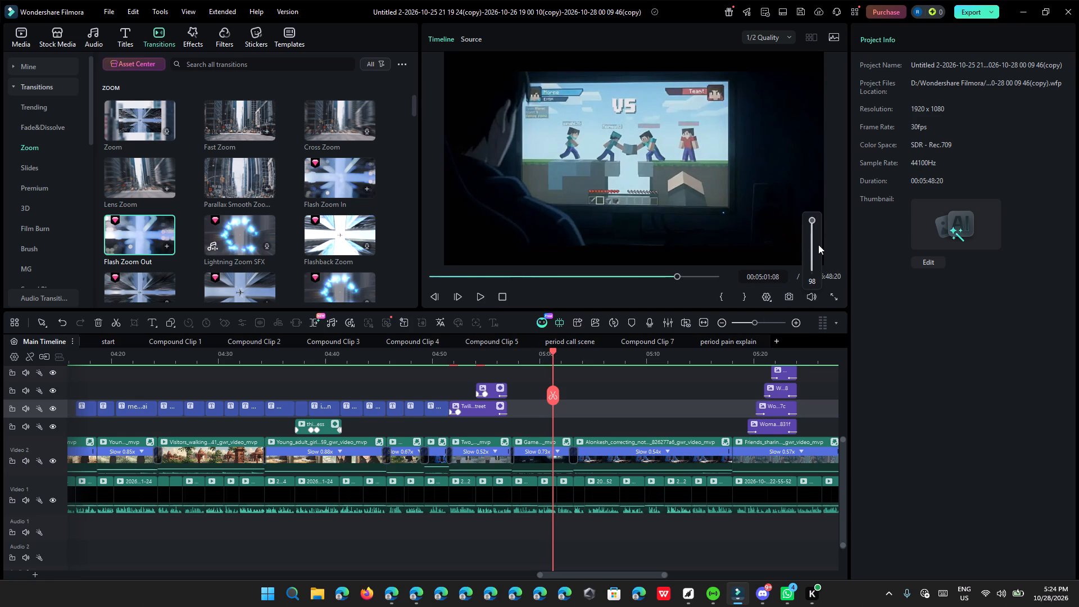
# Lower the preview playback volume.
pyautogui.click(818, 244)
pyautogui.click(812, 241)
pyautogui.moveTo(809, 241); pyautogui.dragTo(809, 242)
pyautogui.moveTo(809, 242); pyautogui.dragTo(815, 251)
pyautogui.click(906, 329)
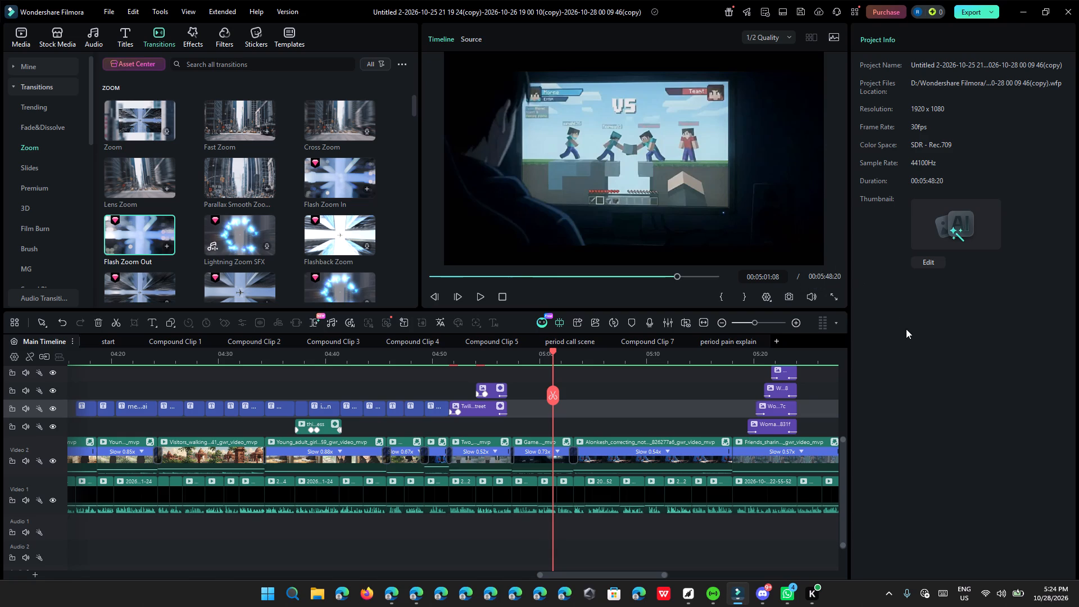
# Play the gaming and studying scenes from 00:05:01:08, jump back to replay them, and pause at 00:04:59:22.
pyautogui.click(476, 301)
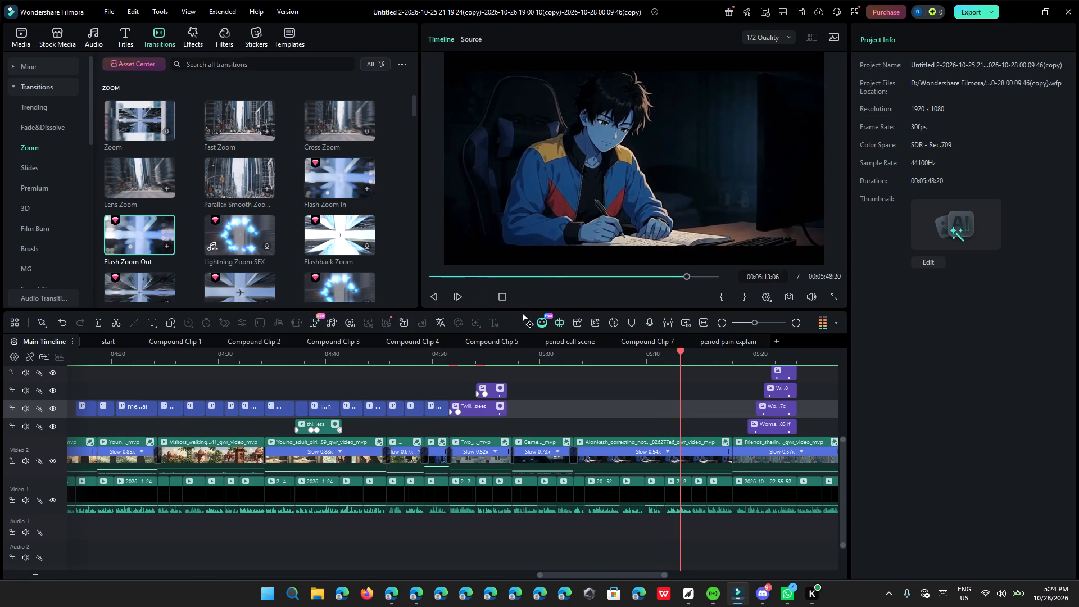
pyautogui.click(586, 360)
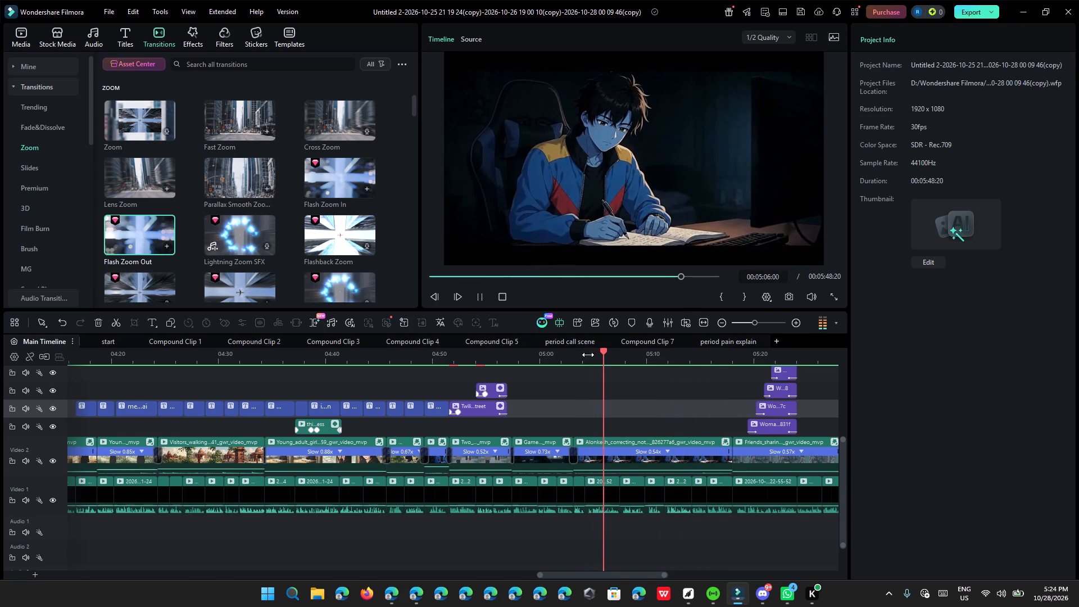
pyautogui.click(515, 366)
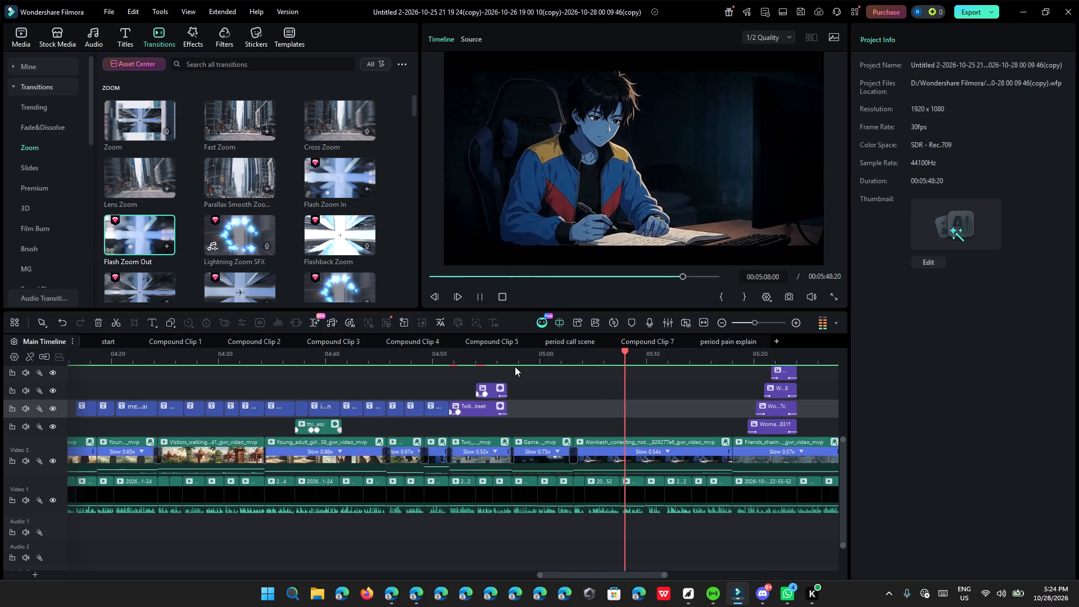
pyautogui.click(518, 363)
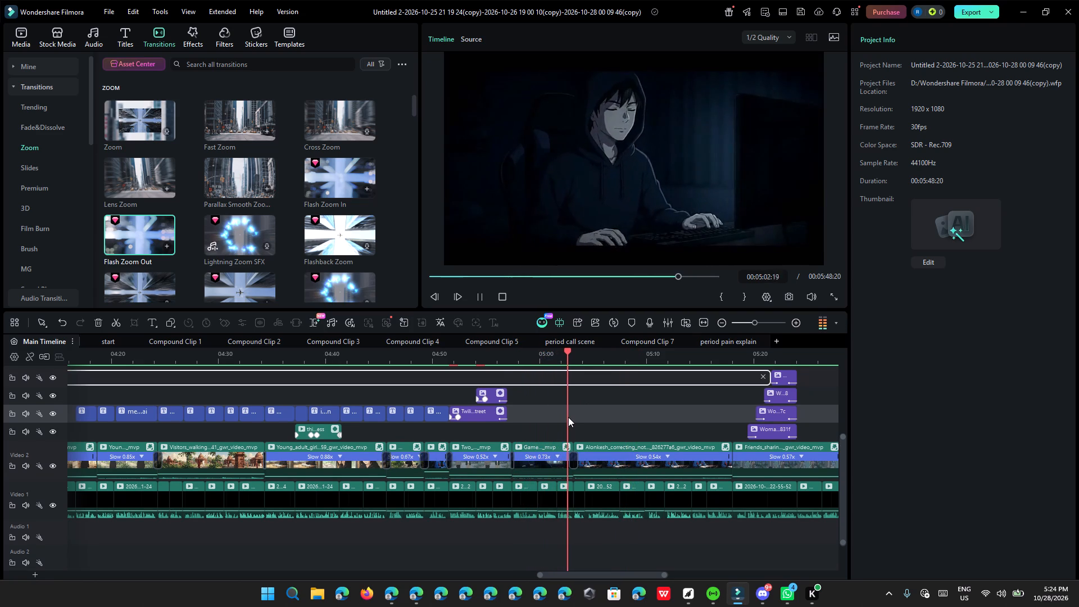
pyautogui.click(511, 360)
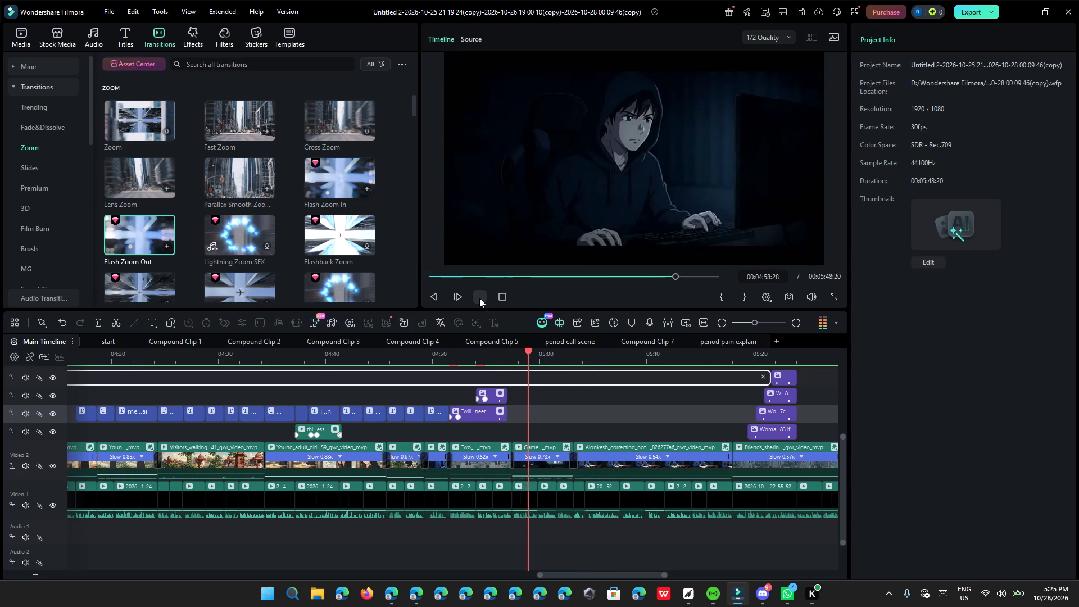
pyautogui.click(479, 298)
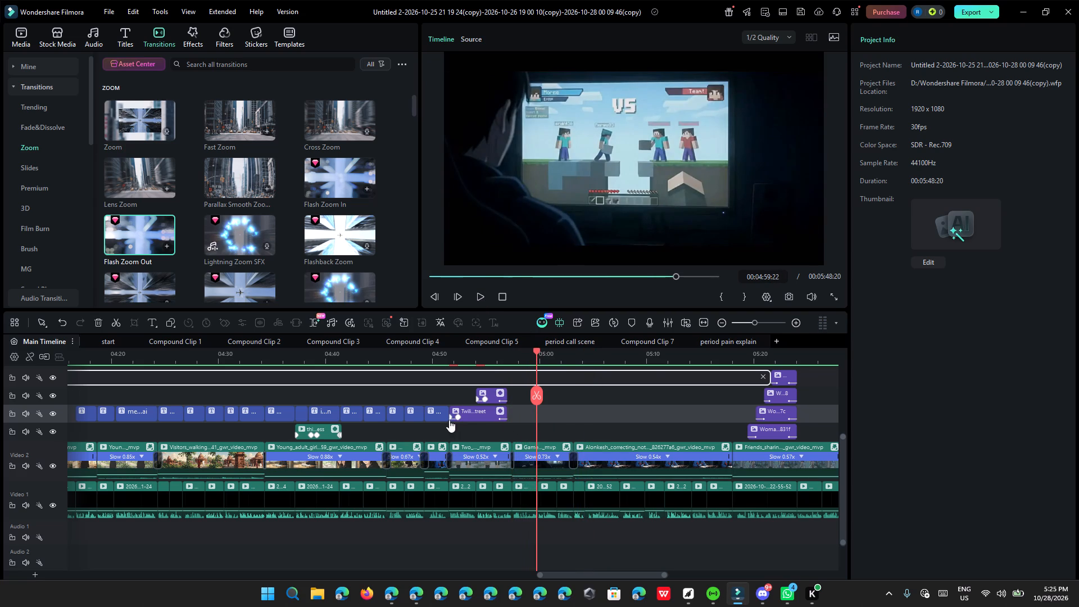
# Replay the split-screen entrances from 00:04:51:29 through to the gaming scene, restarting once, and pause playback.
pyautogui.click(433, 412)
pyautogui.click(454, 355)
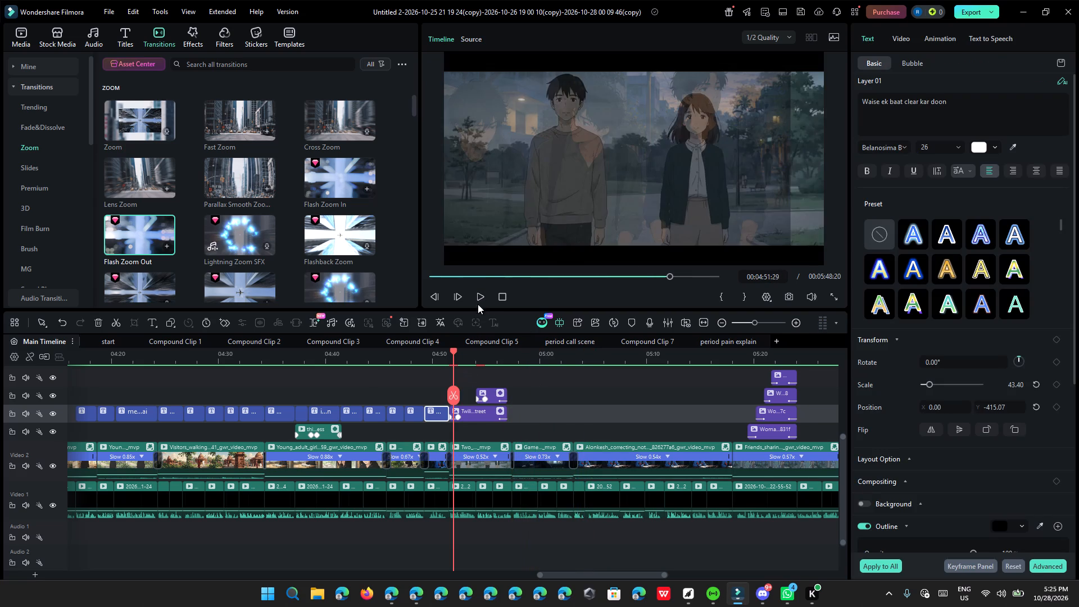
pyautogui.click(478, 301)
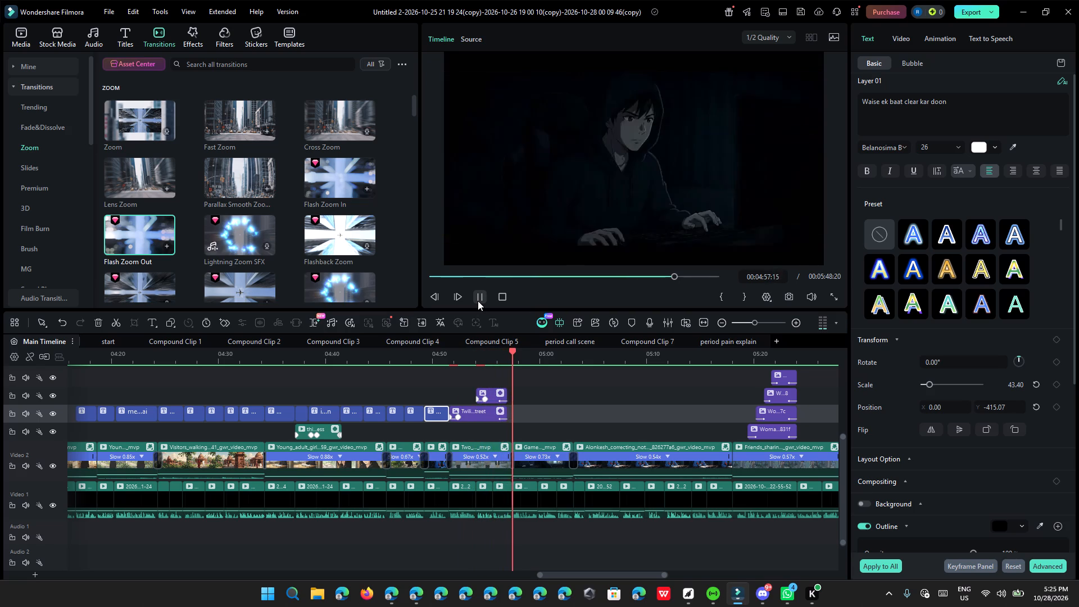
pyautogui.click(469, 362)
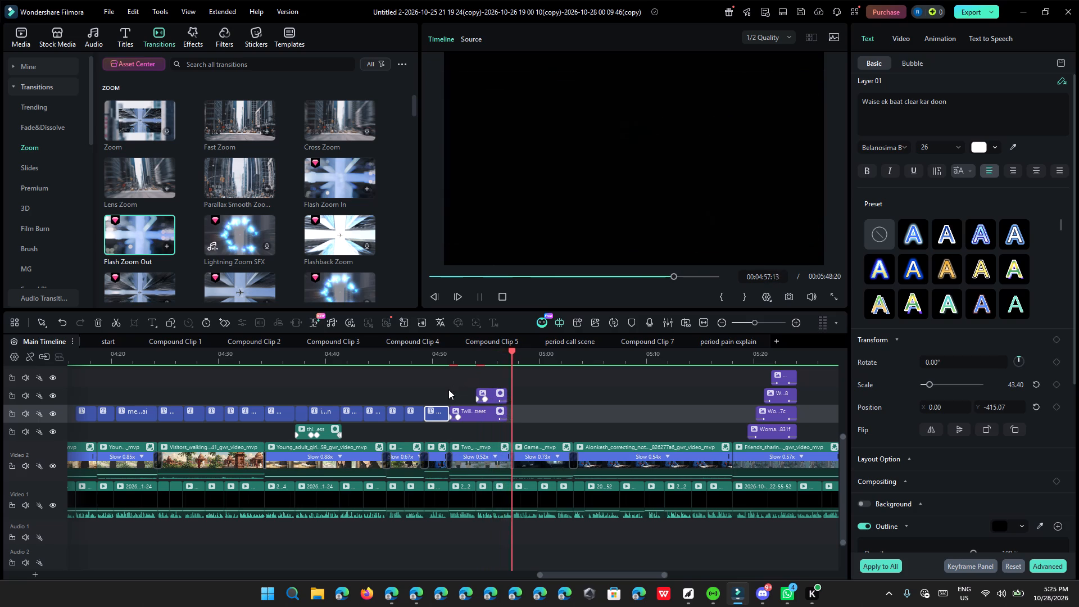
pyautogui.keyDown('ctrl'); pyautogui.scroll(-10, 566, 375); pyautogui.keyUp('ctrl')
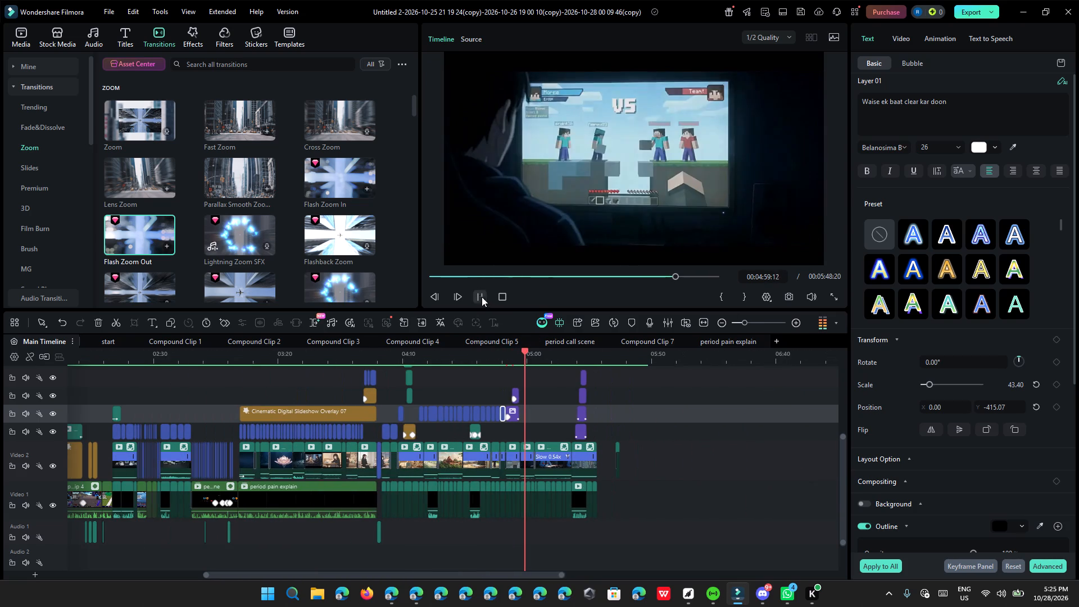
pyautogui.click(477, 295)
# Scrub back and forth through the whole video between 00:01:02:07 and 00:05:24:02, stopping at 00:03:57:02.
pyautogui.click(393, 355)
pyautogui.moveTo(392, 355); pyautogui.dragTo(262, 379)
pyautogui.click(111, 364)
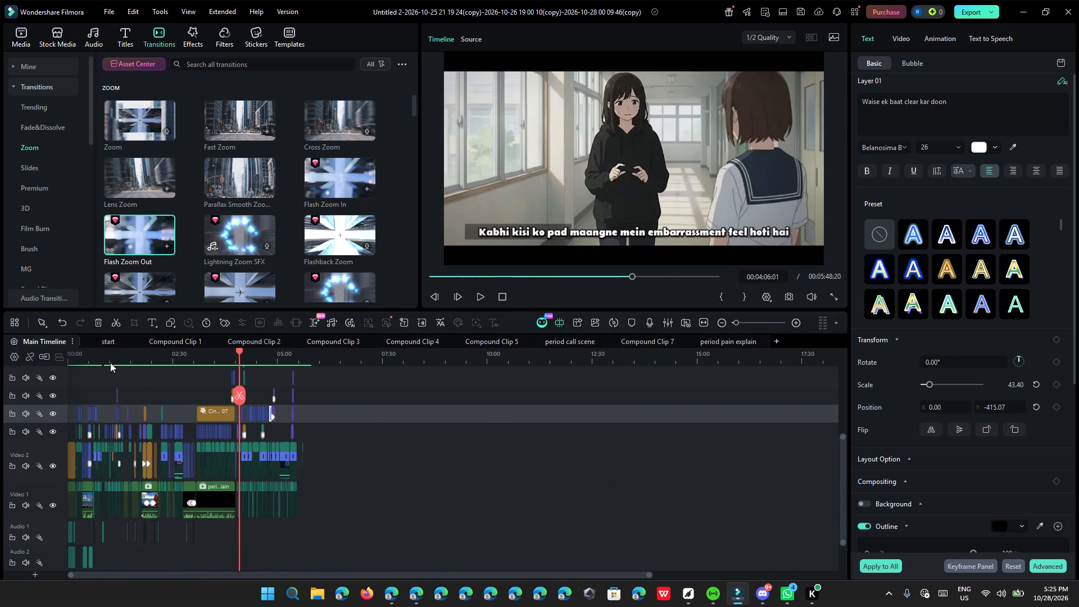
pyautogui.moveTo(110, 352); pyautogui.dragTo(112, 374)
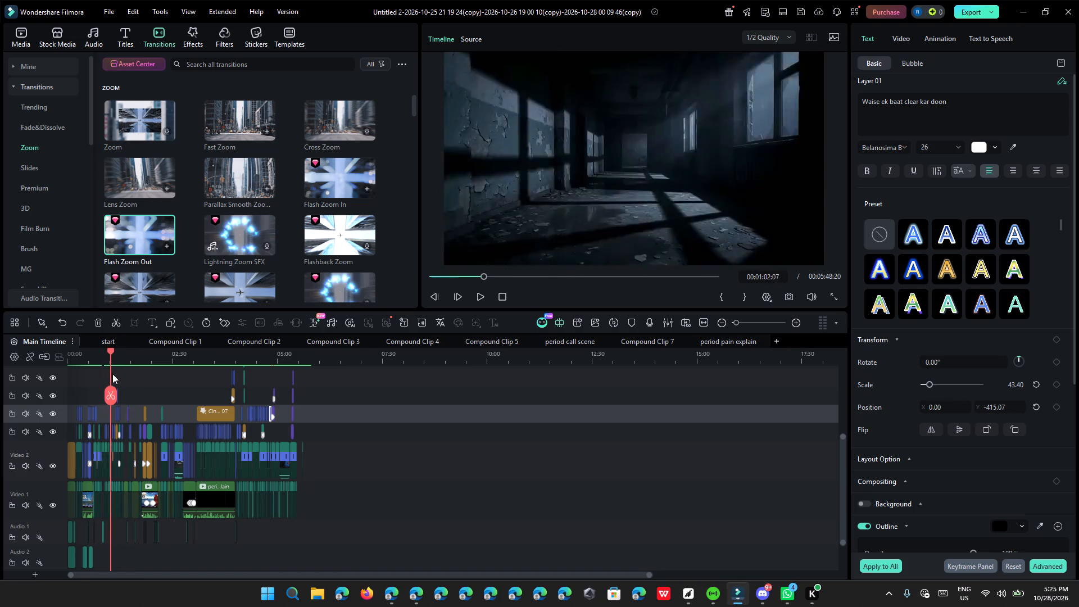
pyautogui.moveTo(112, 374); pyautogui.dragTo(173, 407)
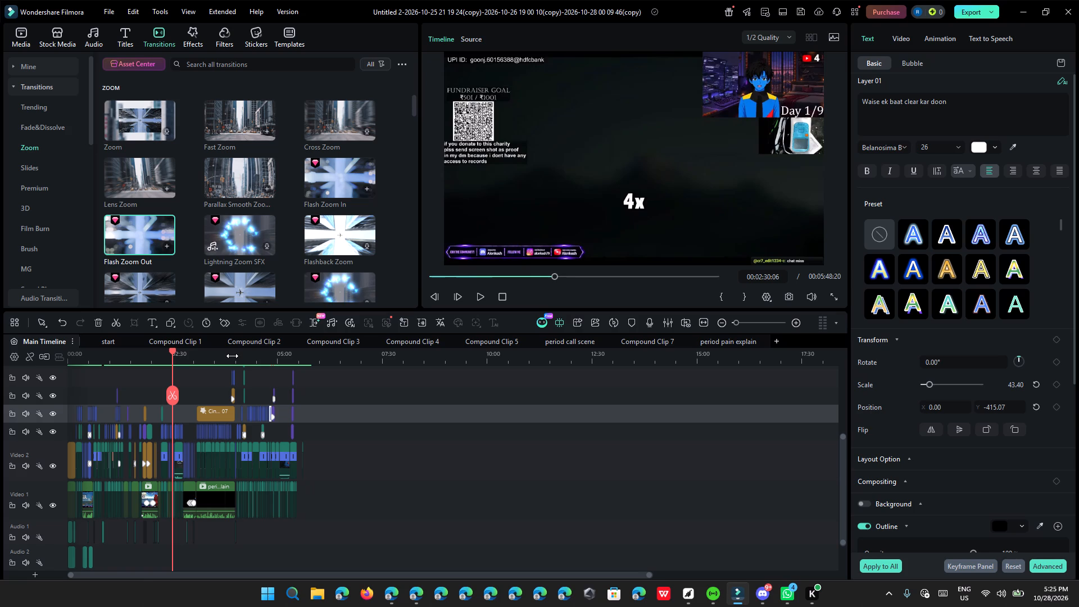
pyautogui.click(232, 356)
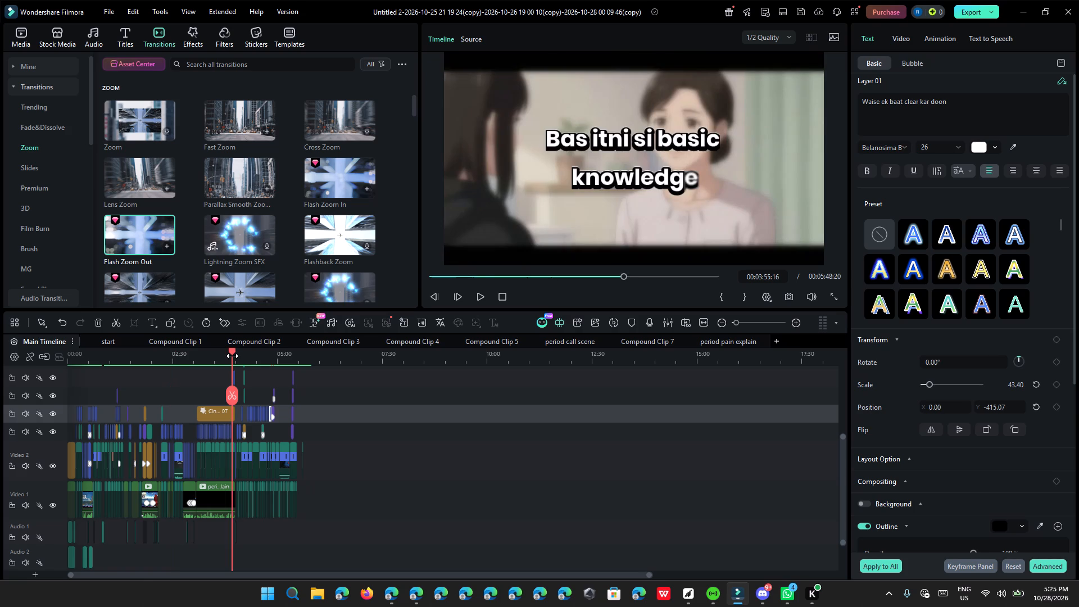
pyautogui.click(241, 356)
pyautogui.moveTo(244, 354); pyautogui.dragTo(232, 355)
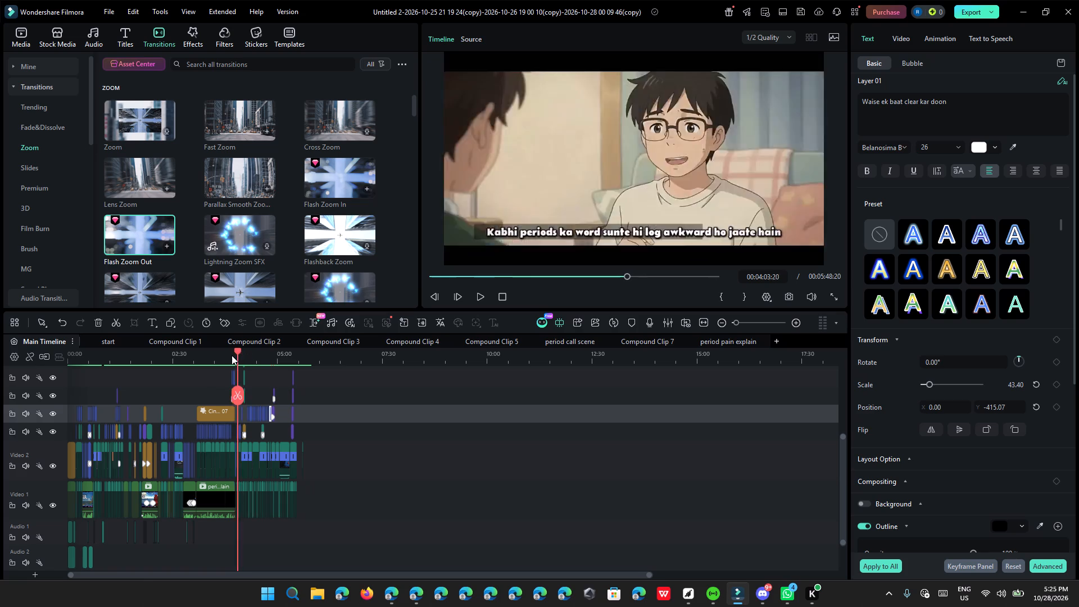
pyautogui.moveTo(232, 355); pyautogui.dragTo(296, 351)
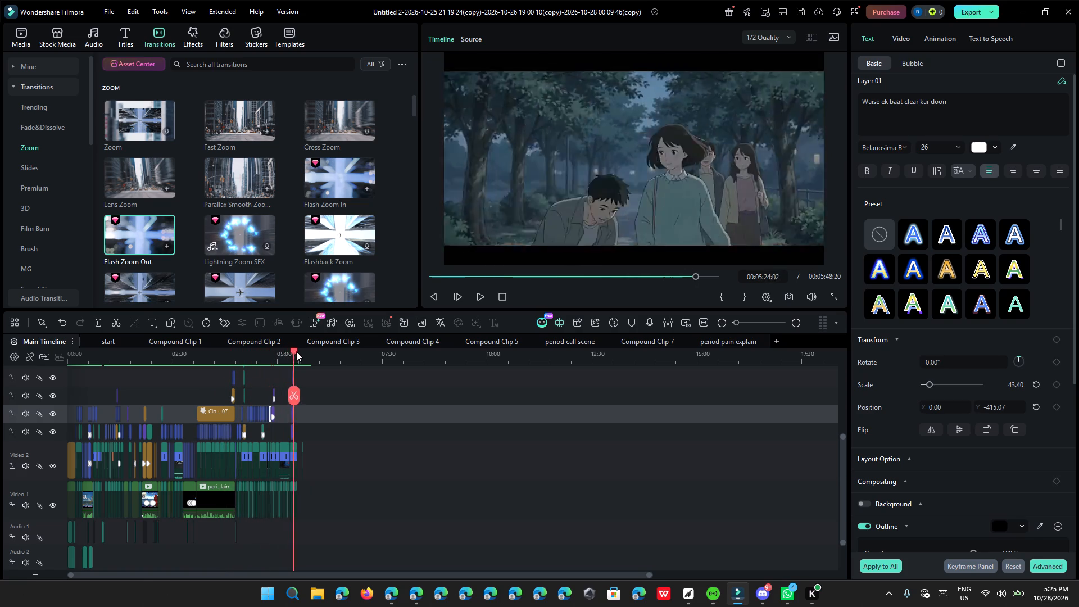
pyautogui.moveTo(296, 351); pyautogui.dragTo(175, 380)
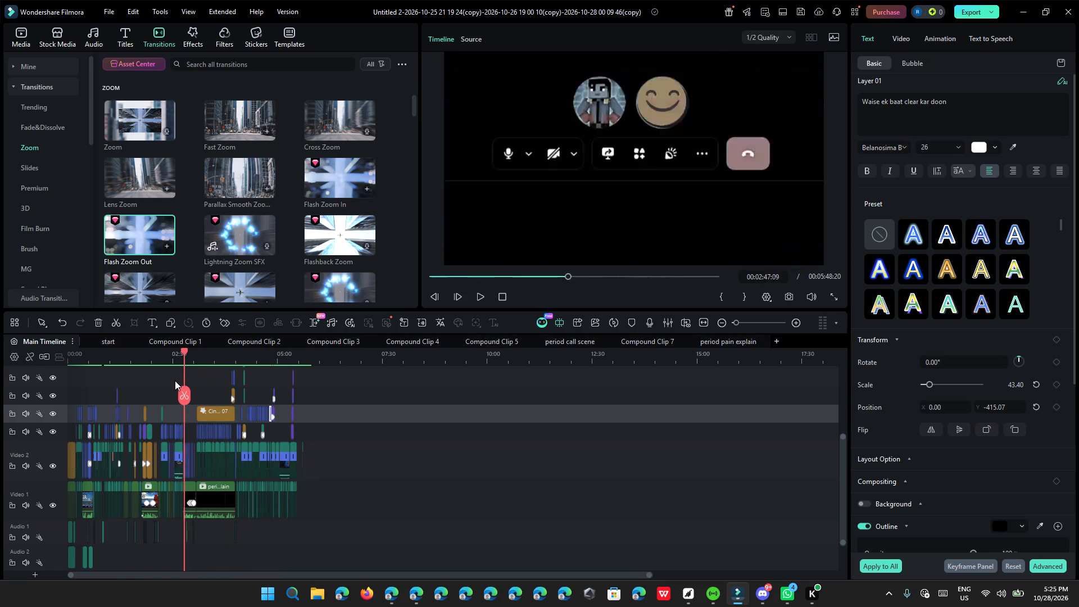
pyautogui.moveTo(175, 380); pyautogui.dragTo(163, 382)
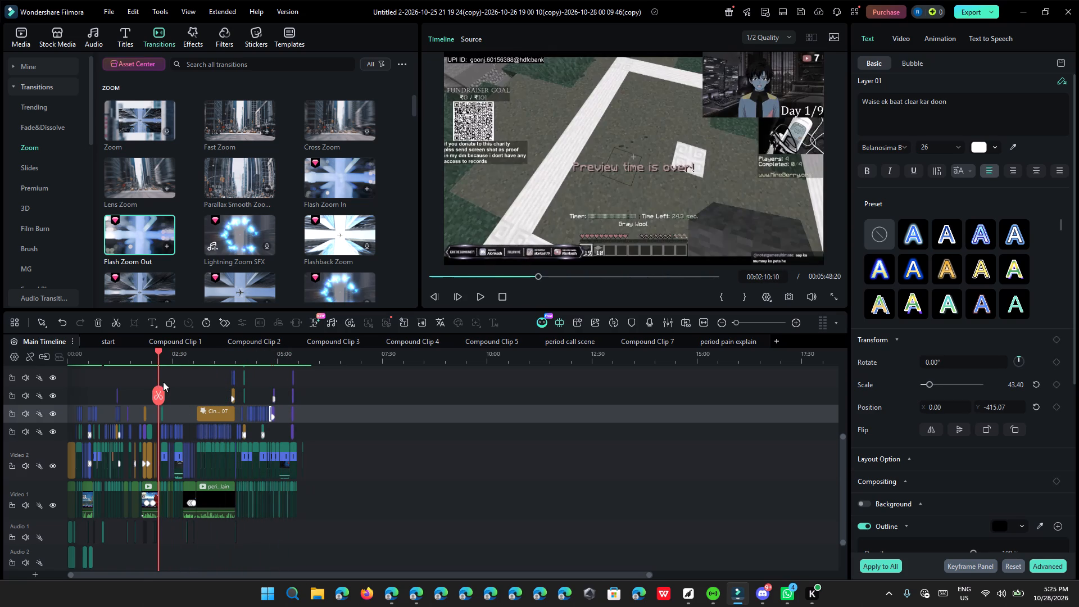
pyautogui.moveTo(163, 382); pyautogui.dragTo(242, 380)
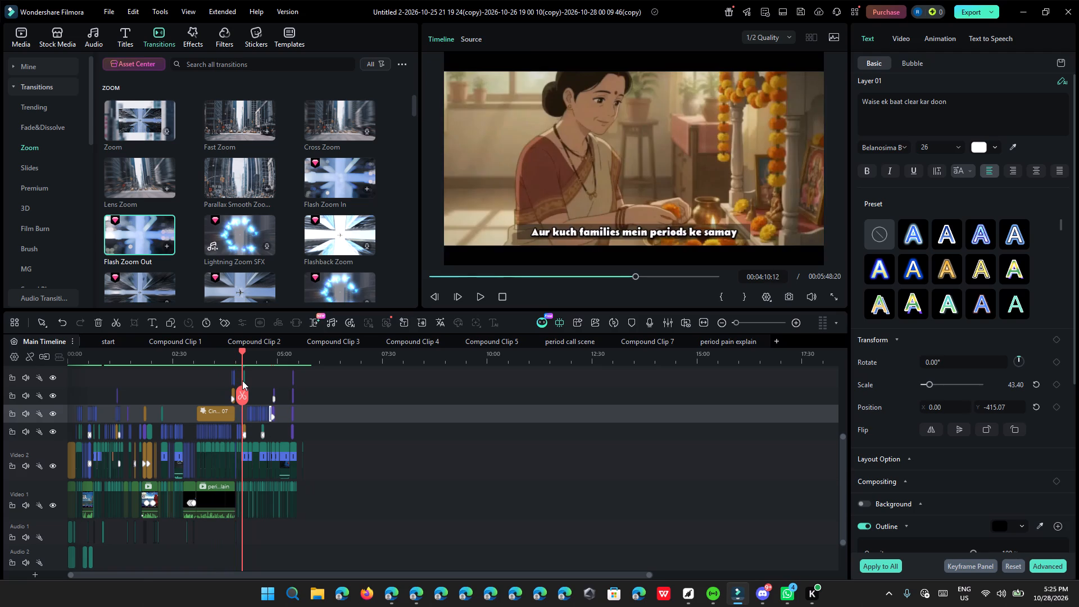
pyautogui.moveTo(242, 380); pyautogui.dragTo(292, 388)
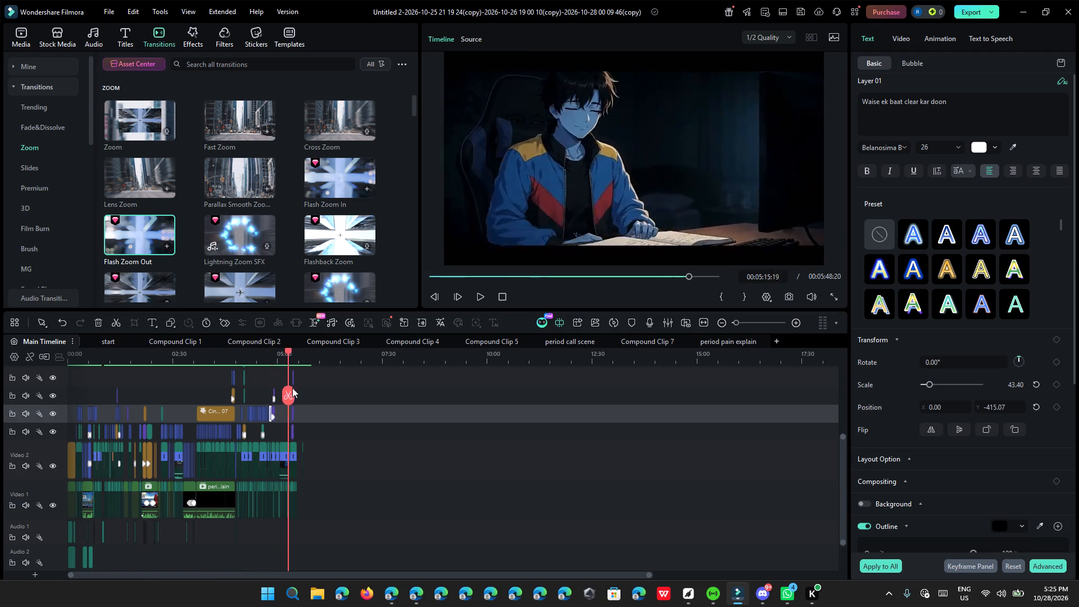
pyautogui.moveTo(292, 388); pyautogui.dragTo(282, 398)
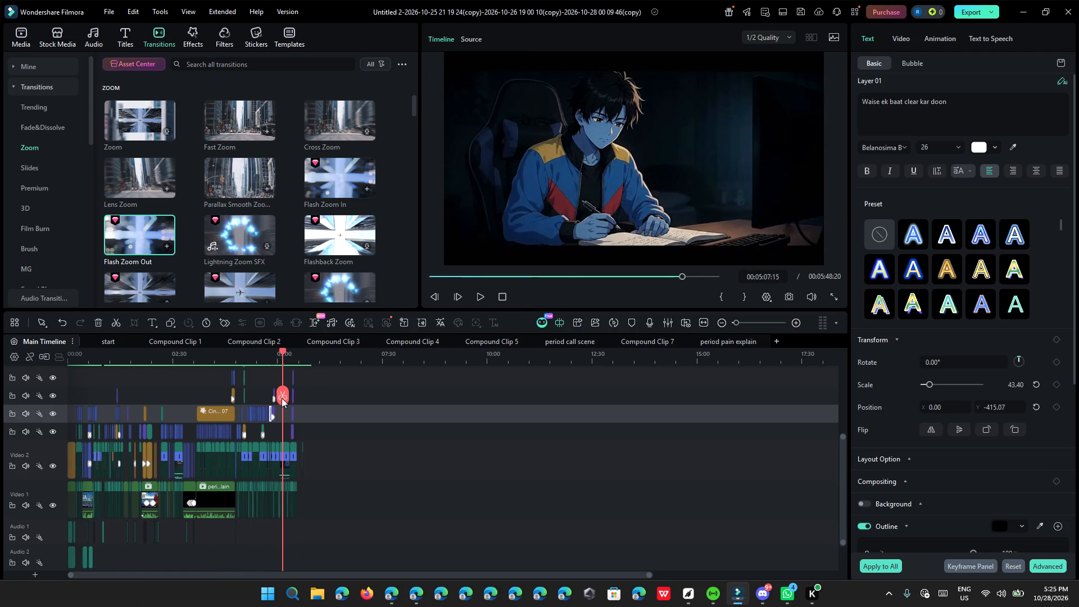
pyautogui.moveTo(282, 398); pyautogui.dragTo(250, 409)
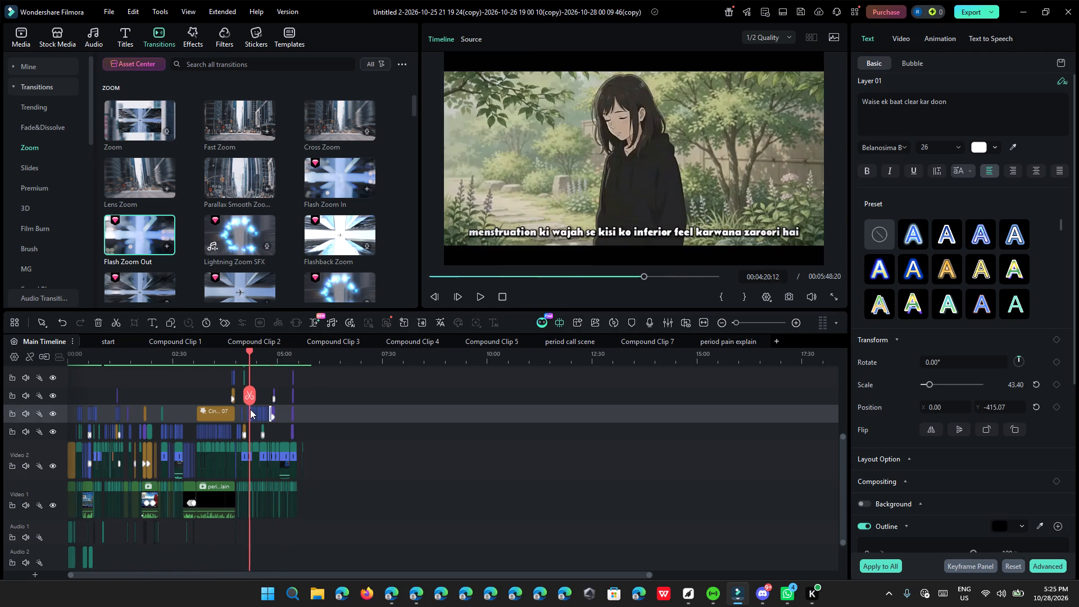
pyautogui.moveTo(250, 409); pyautogui.dragTo(233, 418)
# Examine the clip layers and audio tracks along the full length of the main timeline.
pyautogui.keyDown('ctrl'); pyautogui.scroll(1, 440, 386); pyautogui.keyUp('ctrl')
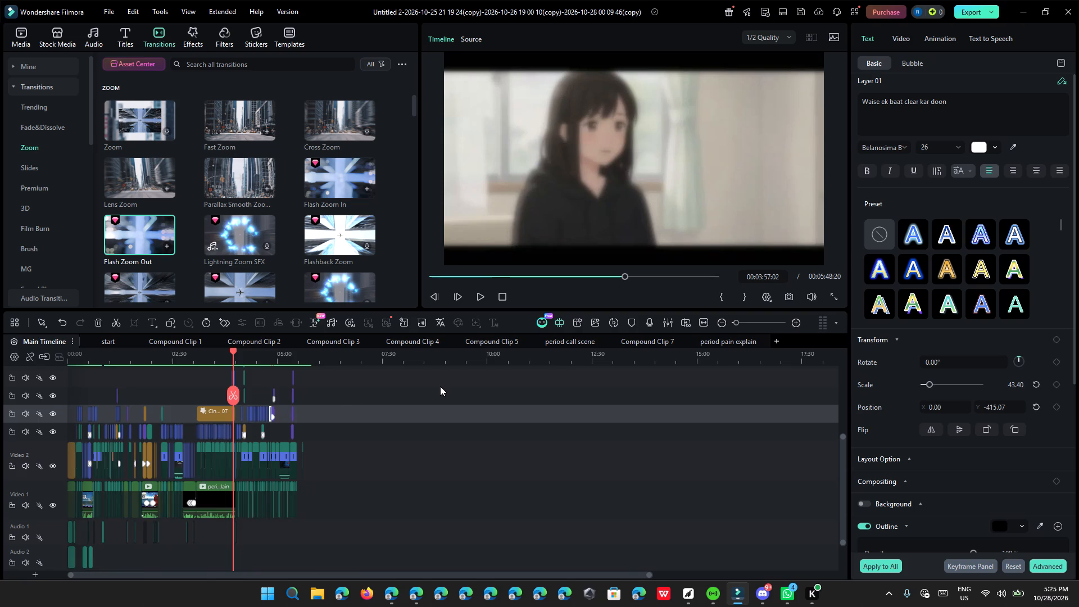
pyautogui.keyDown('ctrl'); pyautogui.scroll(10, 440, 386); pyautogui.keyUp('ctrl')
pyautogui.scroll(3, 440, 386)
pyautogui.scroll(-3, 440, 386)
pyautogui.keyDown('ctrl'); pyautogui.scroll(-2, 477, 437); pyautogui.keyUp('ctrl')
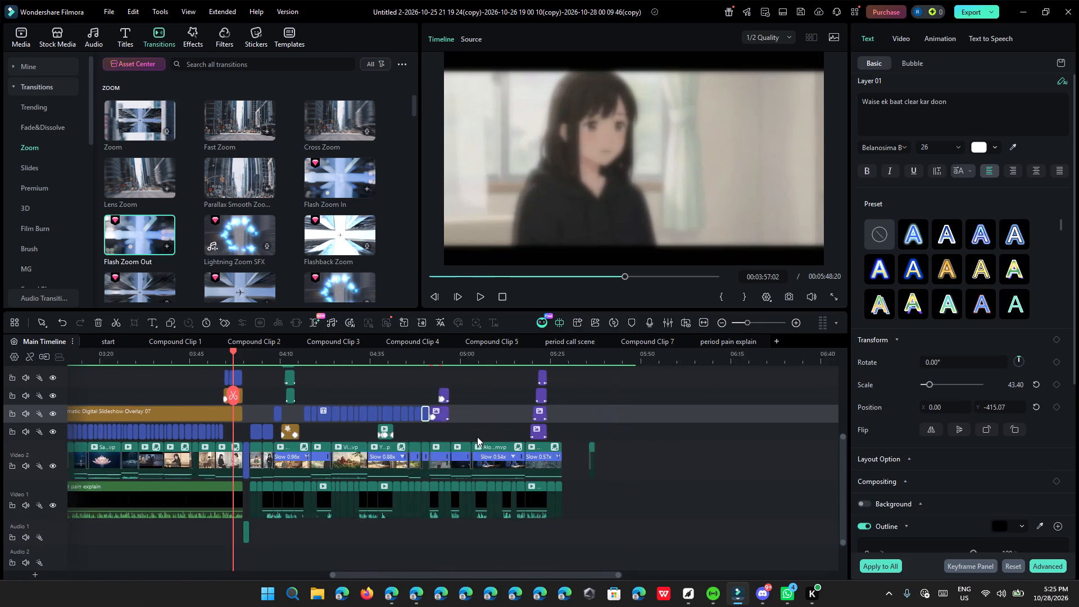
pyautogui.keyDown('ctrl'); pyautogui.scroll(-6, 477, 437); pyautogui.keyUp('ctrl')
pyautogui.click(461, 569)
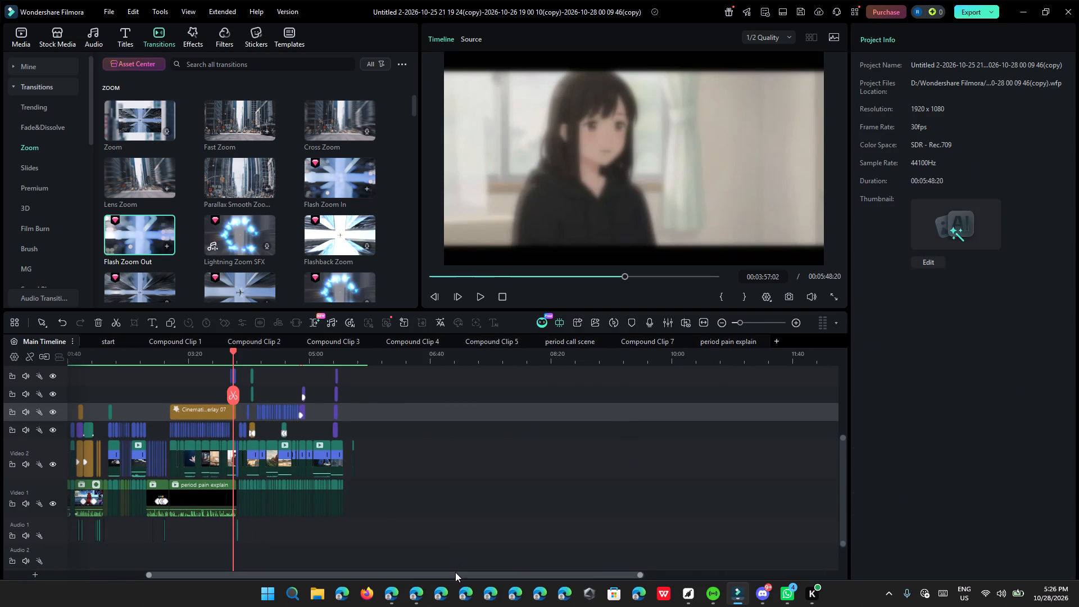
pyautogui.moveTo(455, 574); pyautogui.dragTo(290, 594)
pyautogui.scroll(-2, 305, 570)
pyautogui.scroll(1, 306, 569)
pyautogui.scroll(-1, 310, 569)
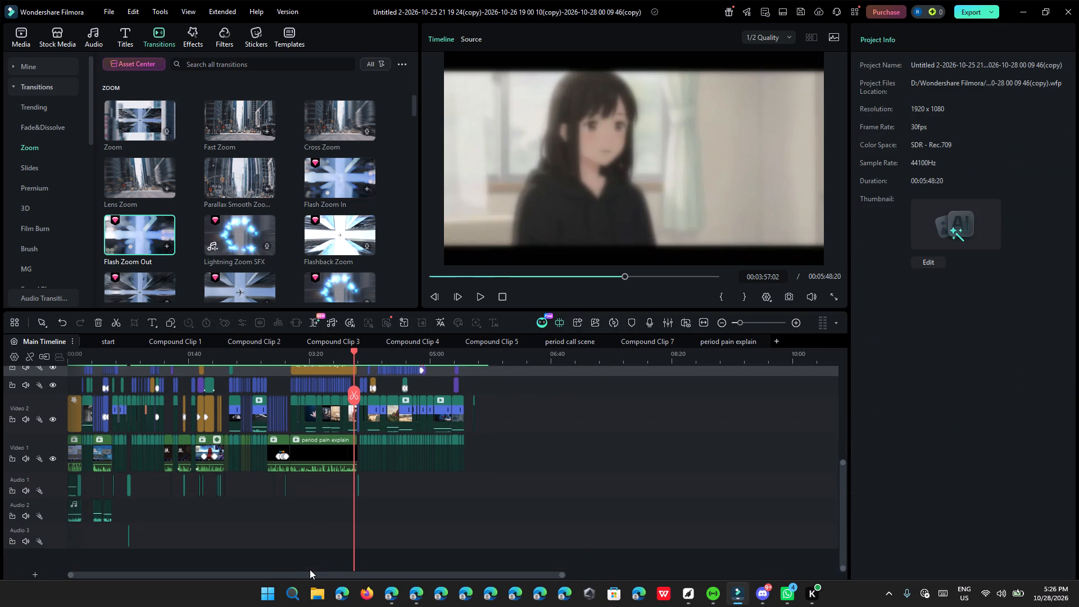
pyautogui.keyDown('ctrl'); pyautogui.scroll(-2, 416, 510); pyautogui.keyUp('ctrl')
pyautogui.scroll(3, 416, 510)
pyautogui.keyDown('ctrl'); pyautogui.scroll(3, 416, 510); pyautogui.keyUp('ctrl')
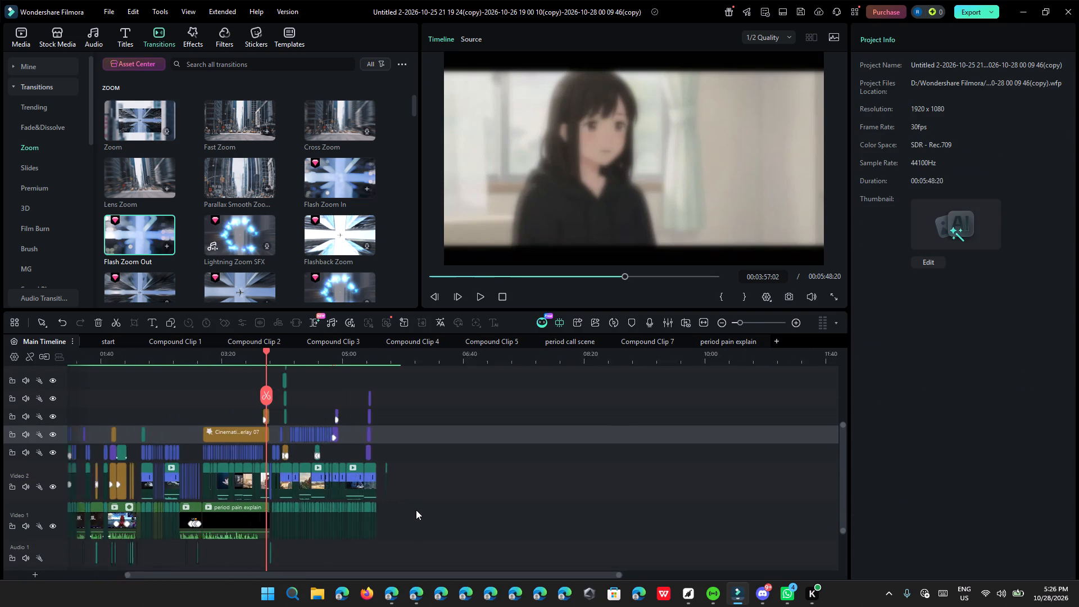
# Scrub the main timeline from 00:04:24:01 to 00:04:59:25, play the gaming scene from there, and pause at 00:05:02:29.
pyautogui.keyDown('ctrl'); pyautogui.scroll(9, 416, 510); pyautogui.keyUp('ctrl')
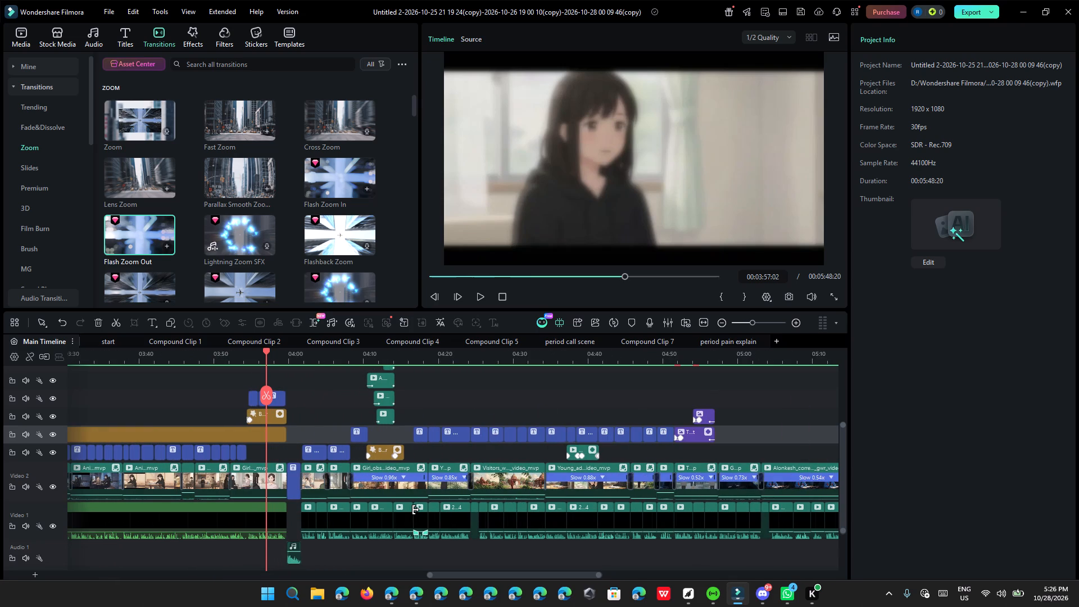
pyautogui.click(468, 360)
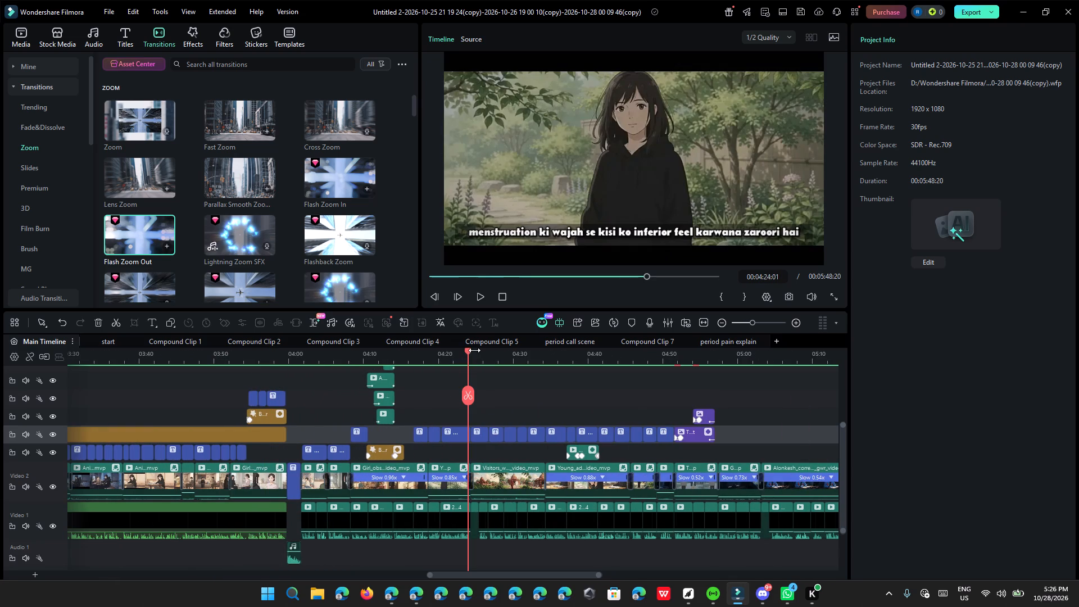
pyautogui.moveTo(470, 351); pyautogui.dragTo(516, 360)
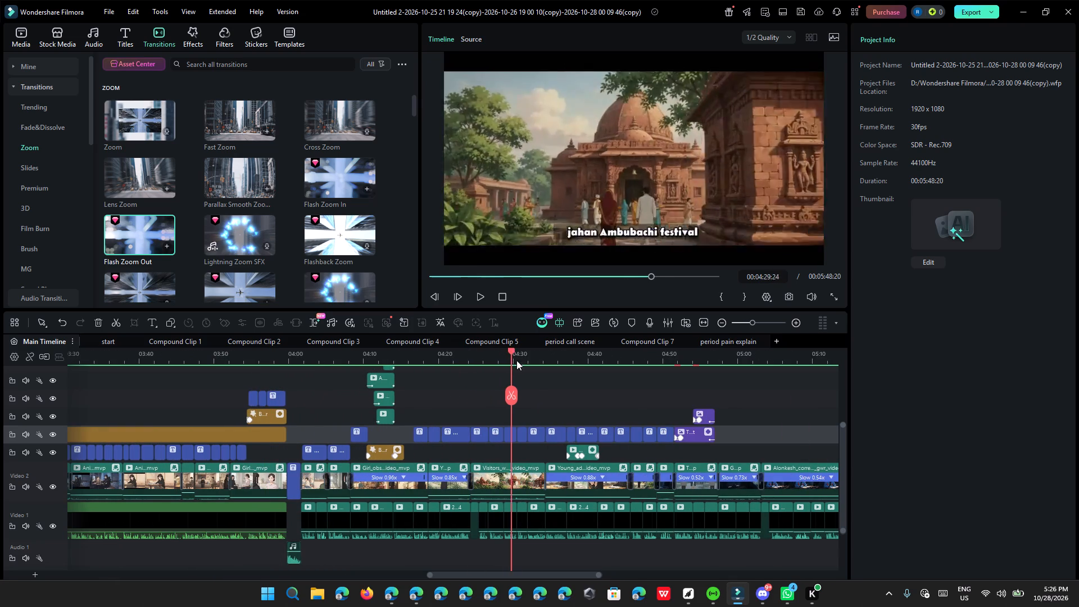
pyautogui.moveTo(516, 360); pyautogui.dragTo(613, 393)
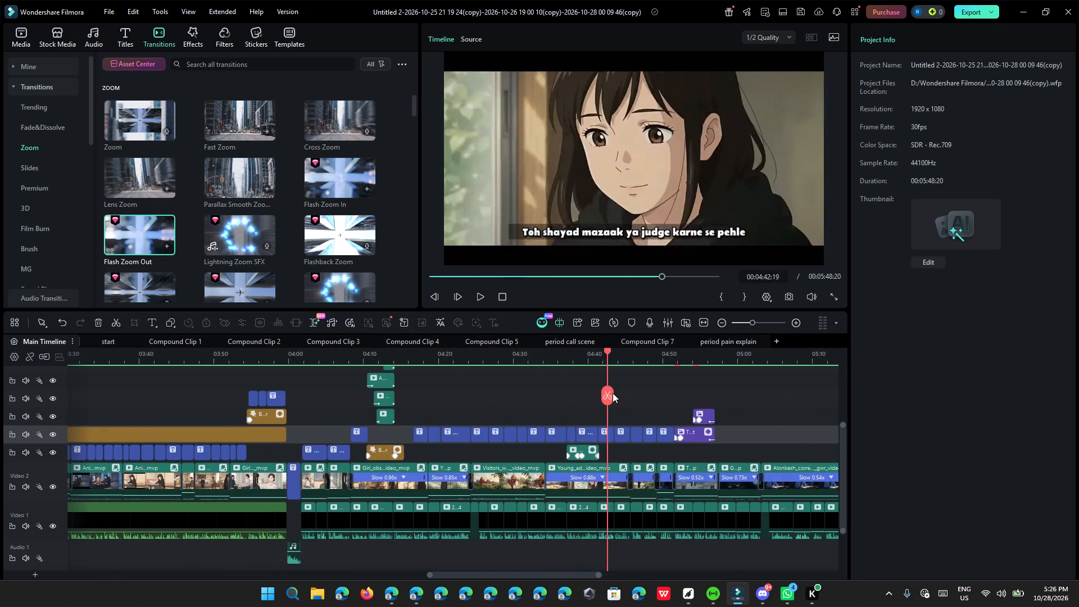
pyautogui.moveTo(613, 393); pyautogui.dragTo(732, 441)
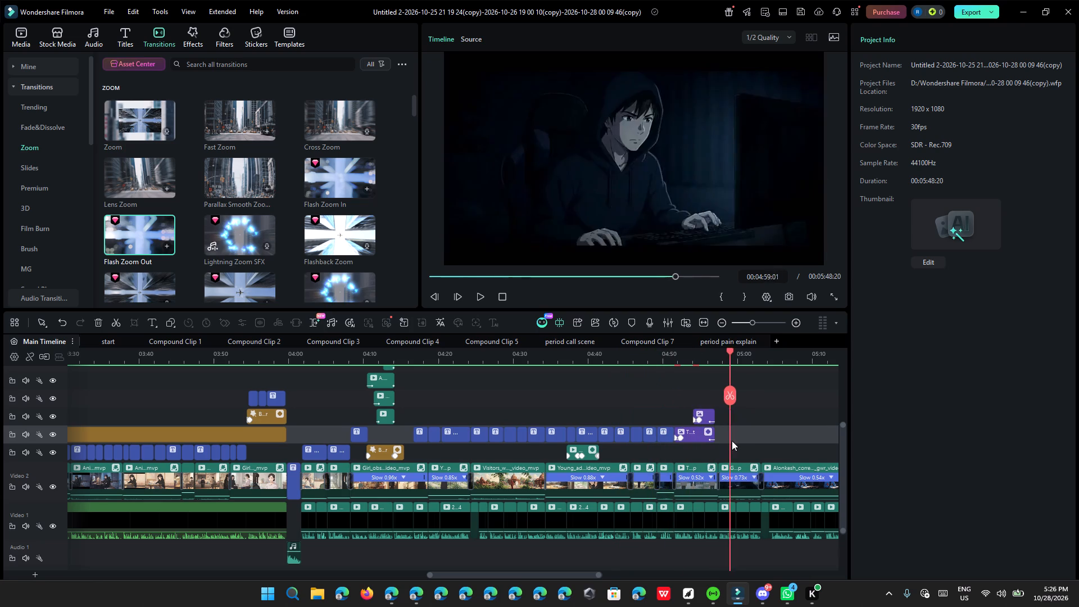
pyautogui.moveTo(732, 441); pyautogui.dragTo(739, 469)
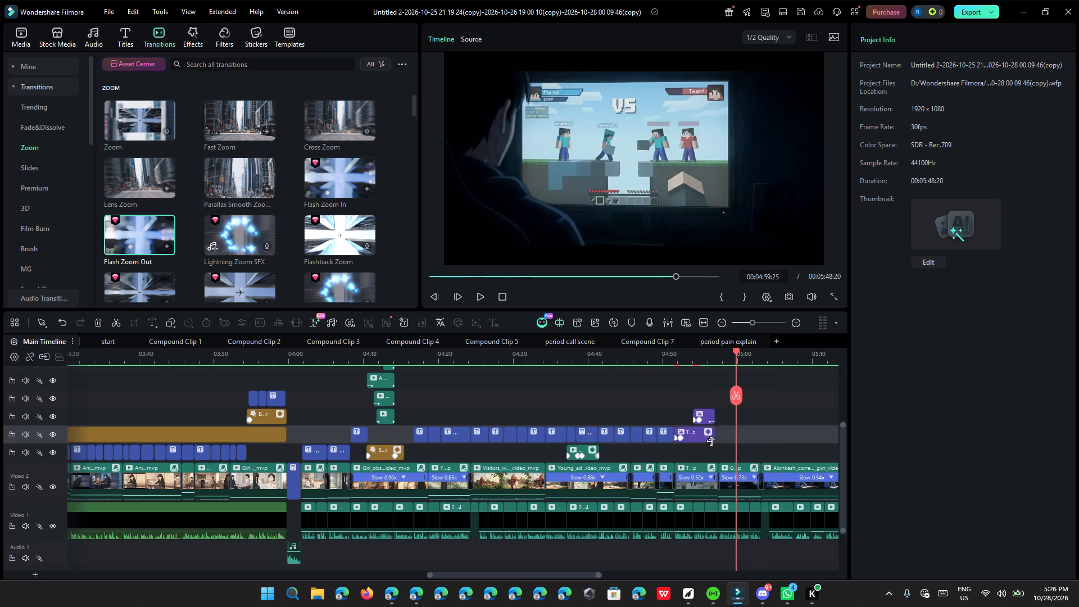
pyautogui.click(478, 292)
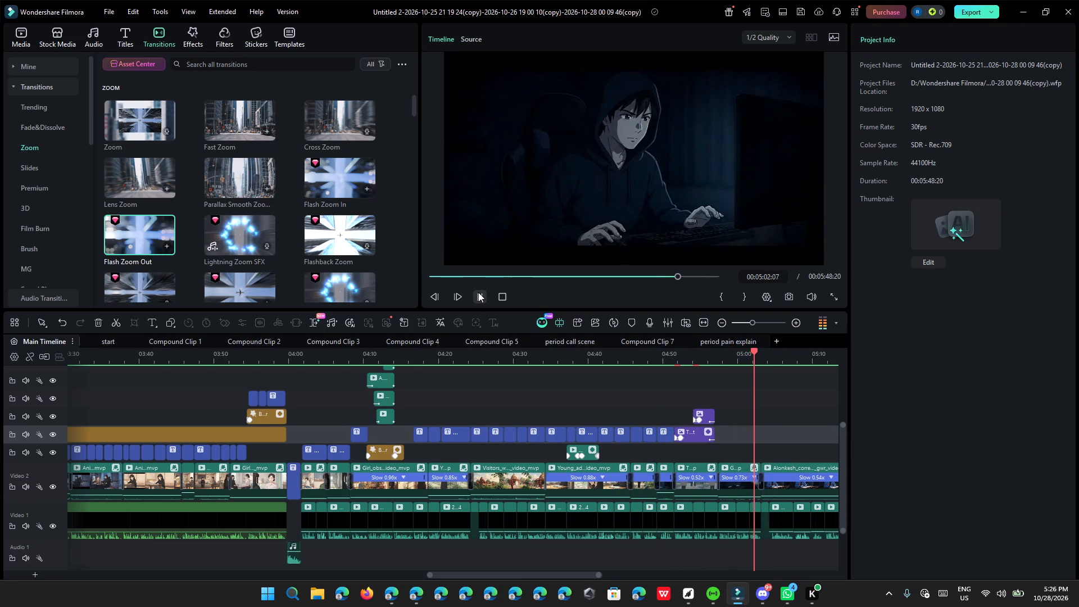
pyautogui.click(478, 292)
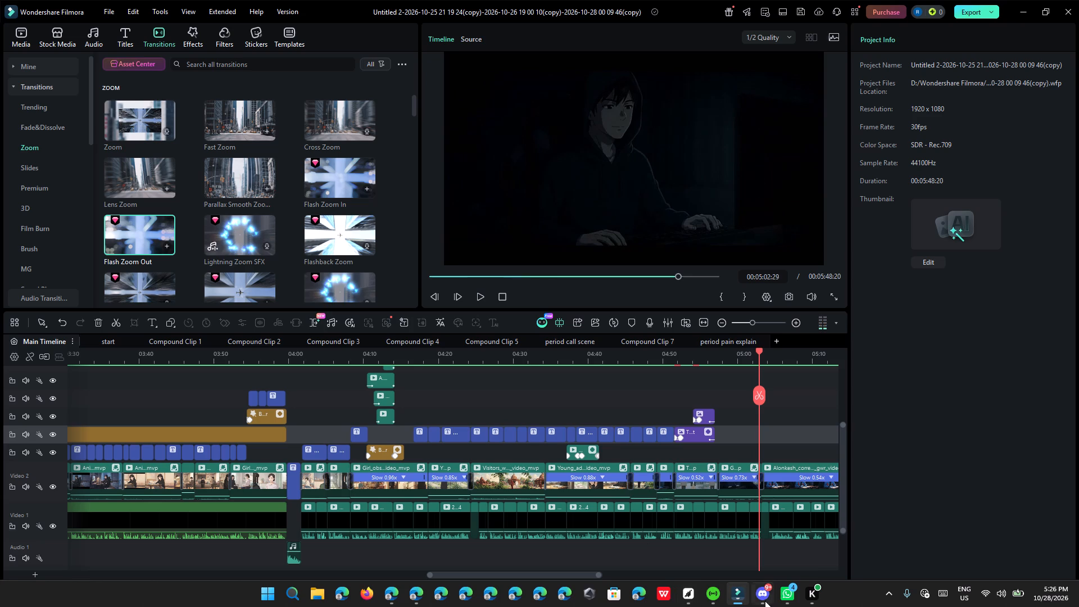
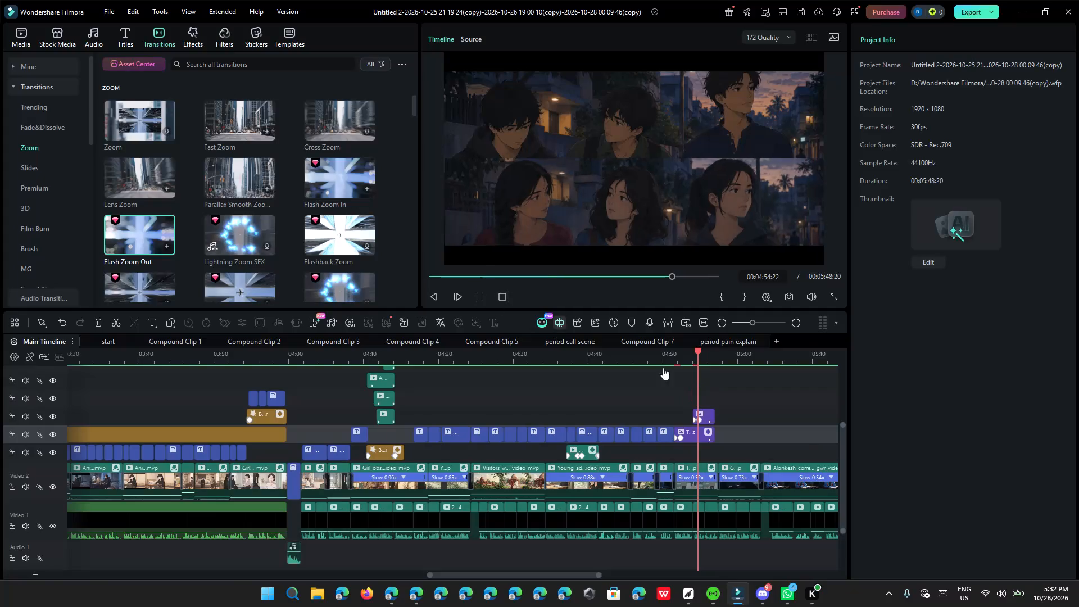
# Watch the split-screen scene play into the gaming scene, and jump back to the start of the gaming clip to replay it.
pyautogui.keyDown('ctrl'); pyautogui.scroll(10, 801, 436); pyautogui.keyUp('ctrl')
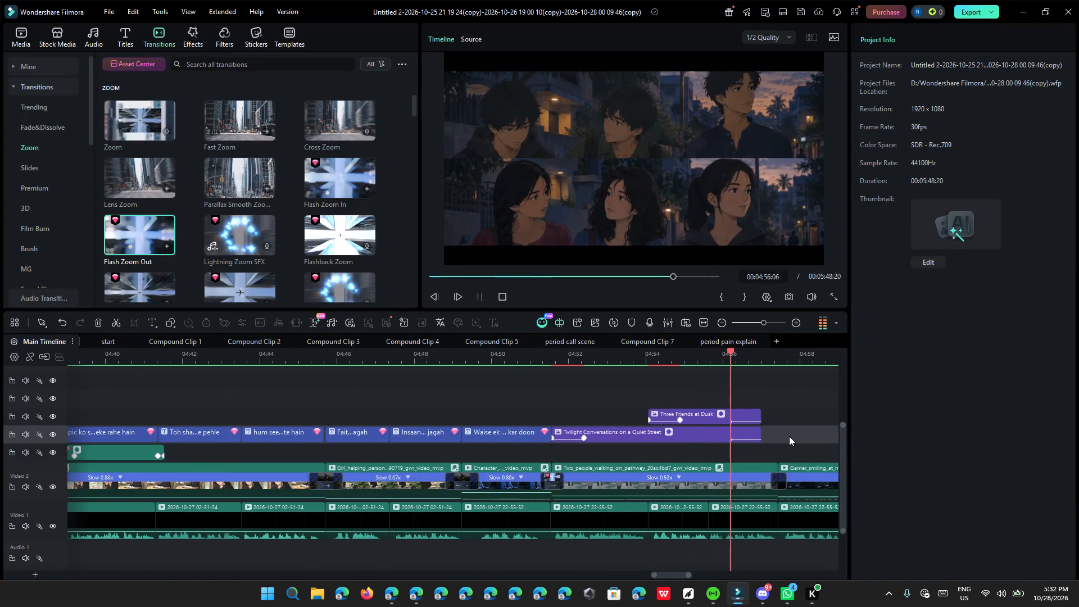
pyautogui.scroll(-2, 723, 418)
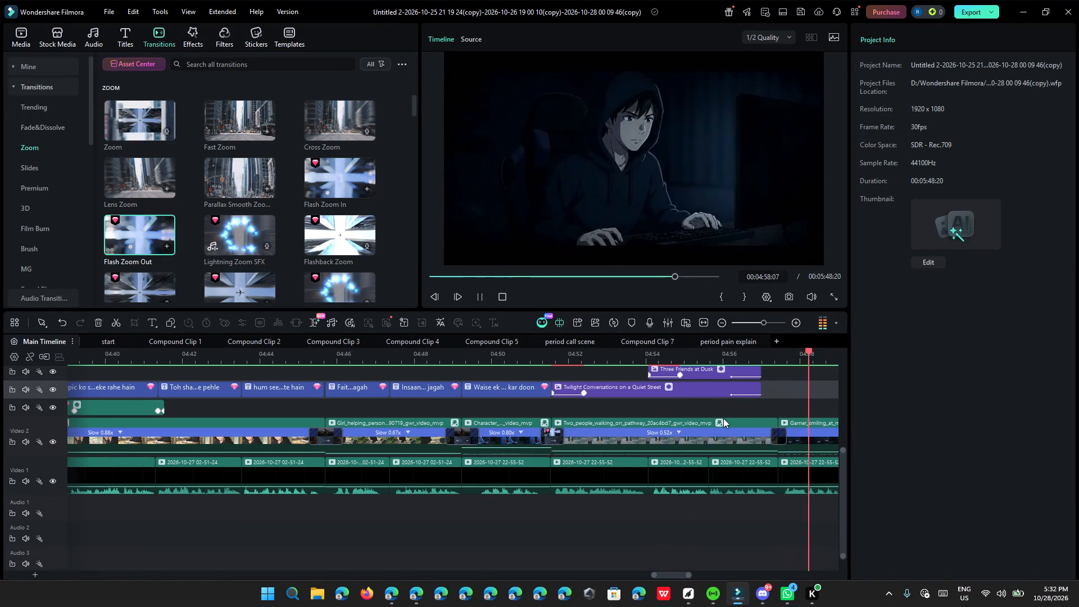
pyautogui.keyDown('ctrl'); pyautogui.scroll(-4, 399, 405); pyautogui.keyUp('ctrl')
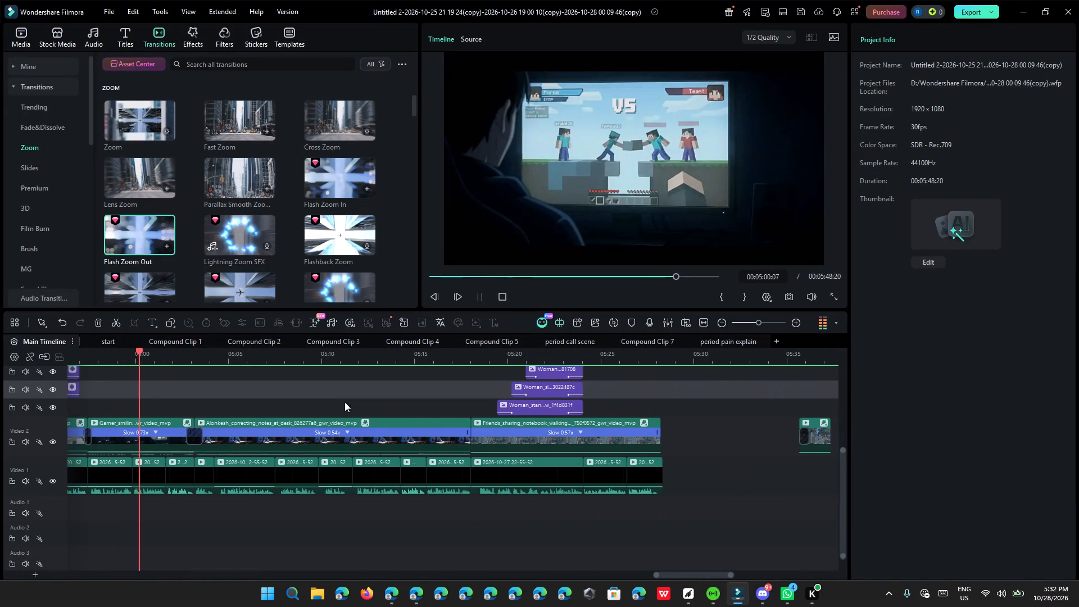
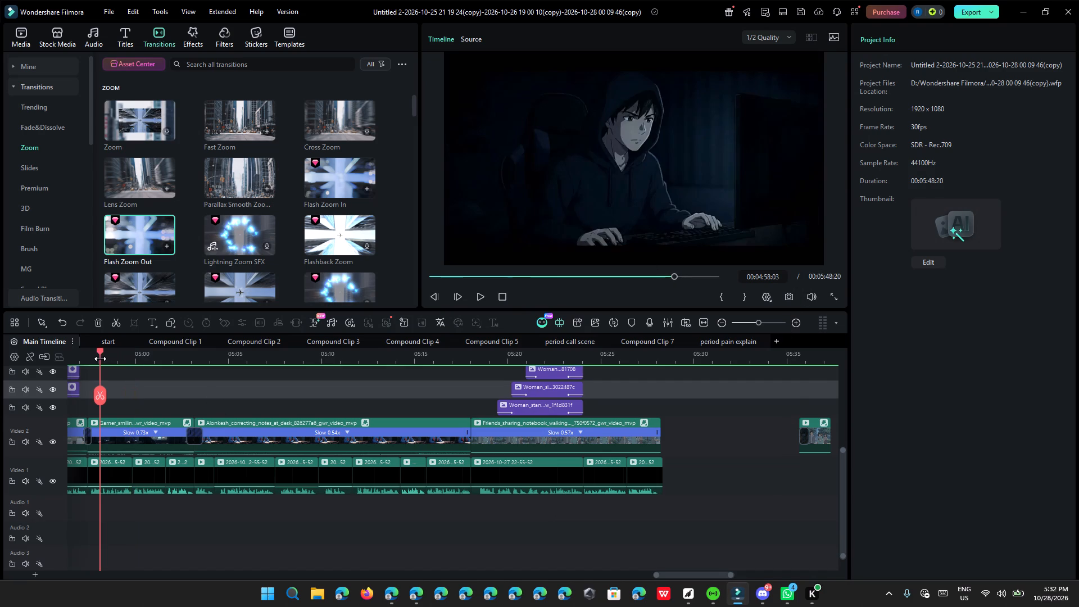
pyautogui.click(478, 298)
pyautogui.click(74, 358)
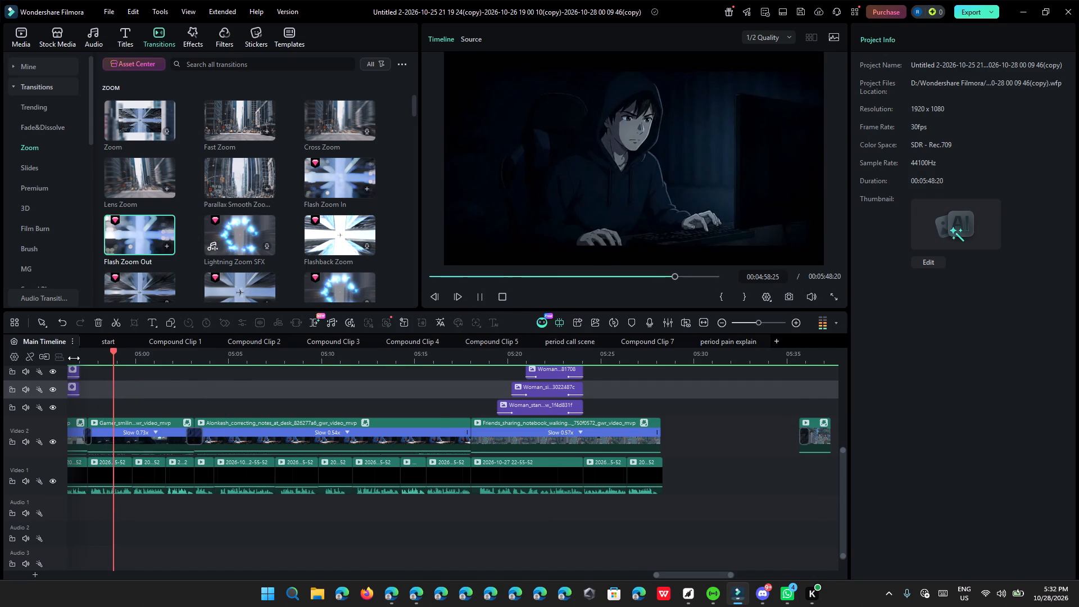
pyautogui.keyDown('ctrl'); pyautogui.scroll(3, 421, 423); pyautogui.keyUp('ctrl')
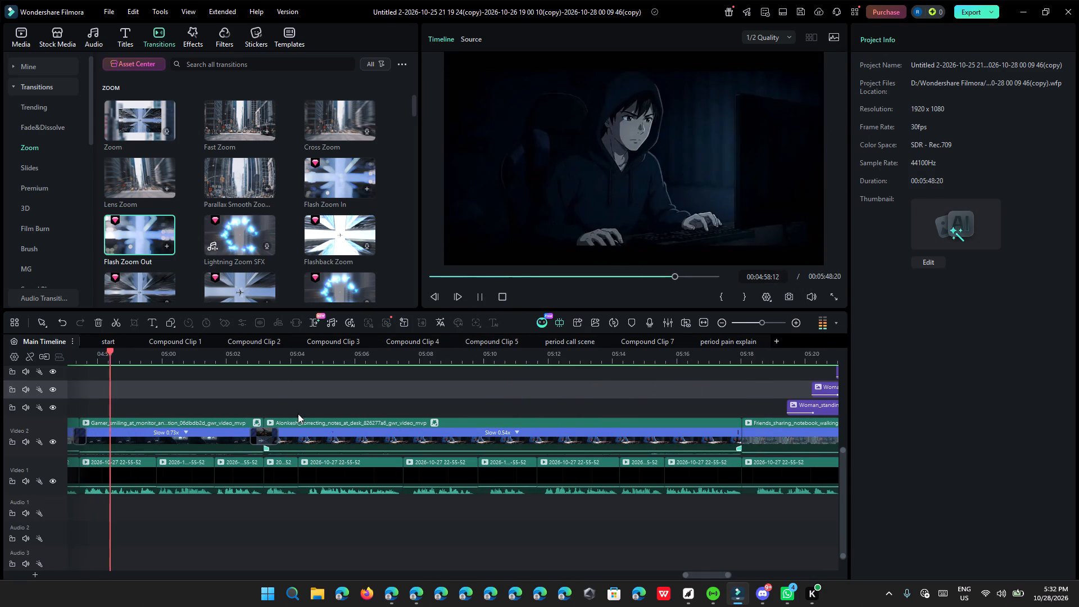
pyautogui.click(481, 297)
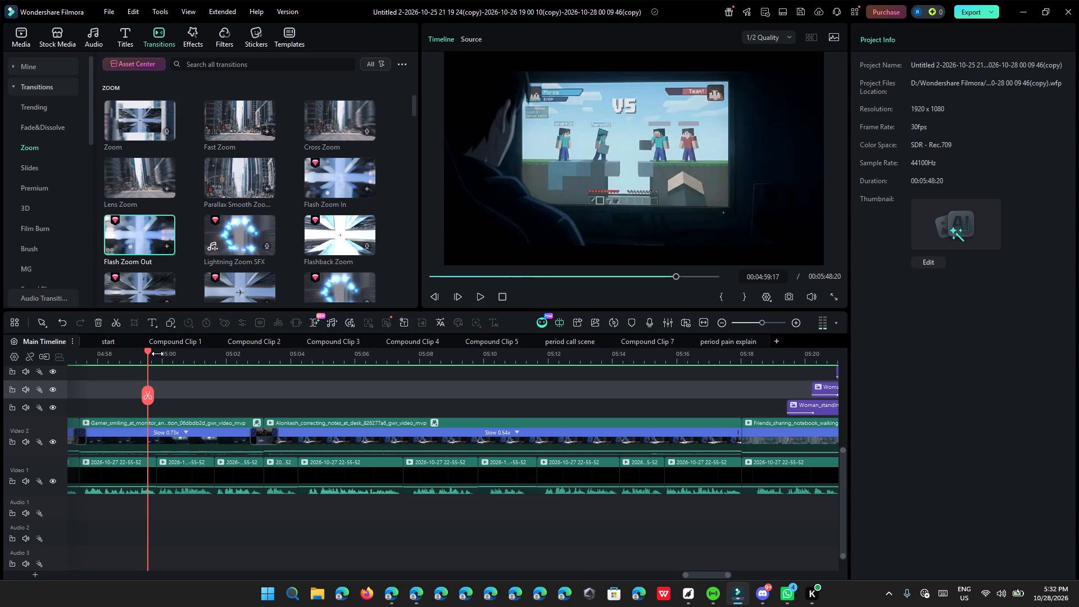
# Duplicate the caption "Waise ek baat clear kar doon" and align the copy with the start of the gamer clip.
pyautogui.moveTo(148, 354); pyautogui.dragTo(254, 397)
pyautogui.scroll(1, 254, 397)
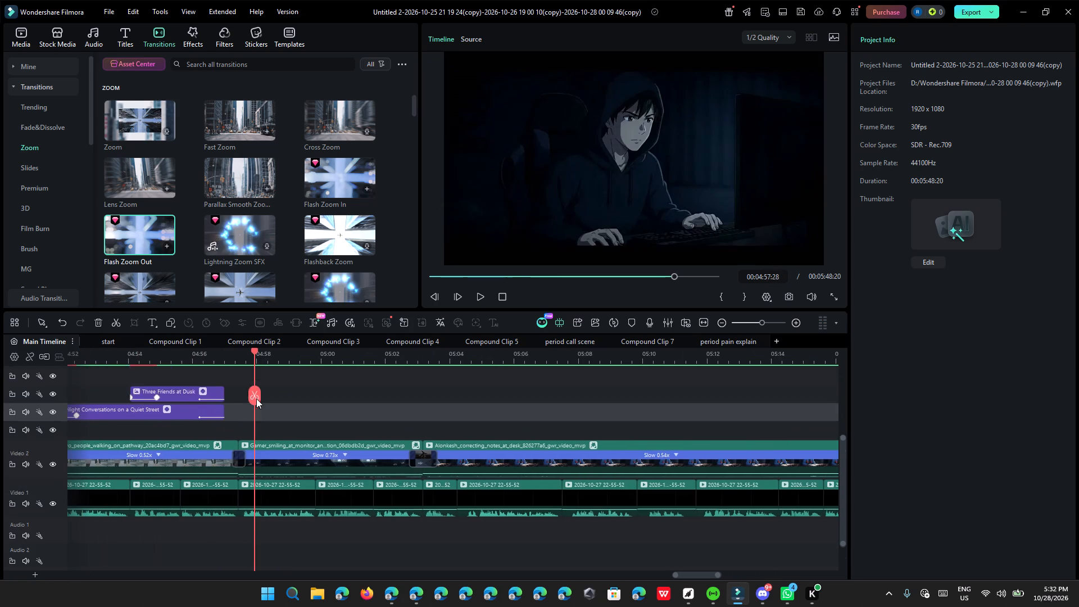
pyautogui.scroll(3, 256, 398)
pyautogui.keyDown('ctrl'); pyautogui.scroll(-4, 230, 449); pyautogui.keyUp('ctrl')
pyautogui.click(127, 486)
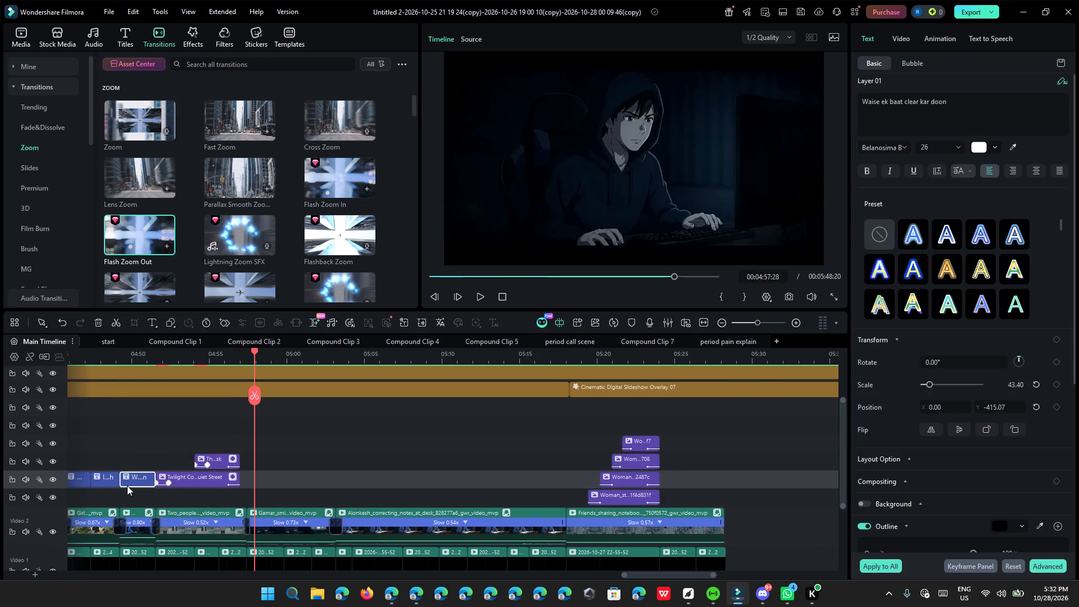
pyautogui.hotkey('ctrl', 'd')
pyautogui.keyDown('ctrl'); pyautogui.scroll(8, 180, 500); pyautogui.keyUp('ctrl')
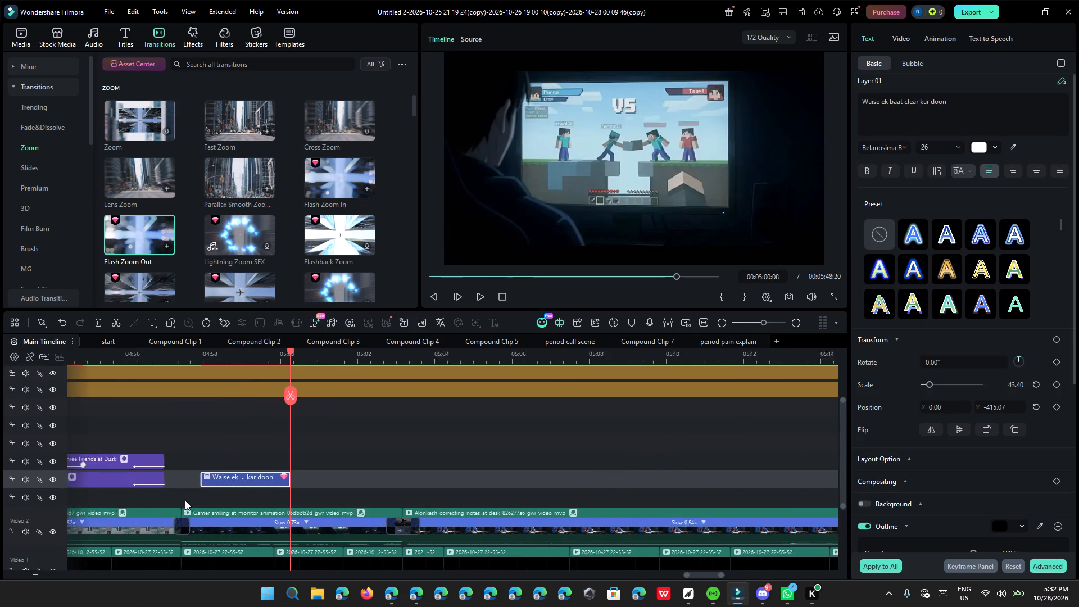
pyautogui.moveTo(225, 477); pyautogui.dragTo(196, 475)
# Replace the copied caption's text with "real life koi Minecraft PvP match thodi hai" and play it over the gaming scene.
pyautogui.keyDown('ctrl'); pyautogui.click(906, 98); pyautogui.keyUp('ctrl')
pyautogui.hotkey('ctrl', 'a')
pyautogui.hotkey('ctrl', 'v')
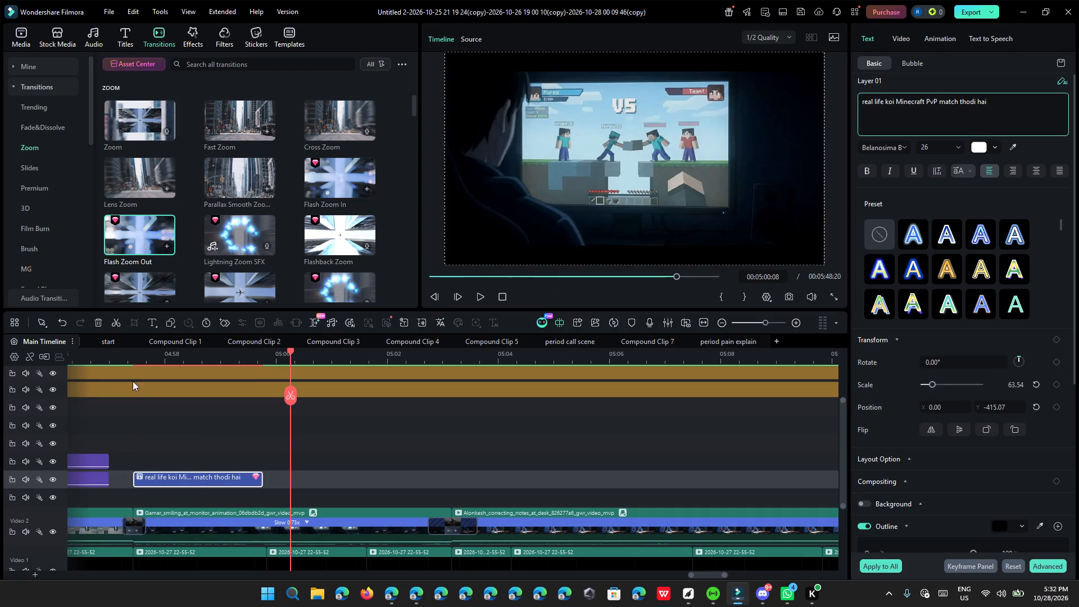
pyautogui.click(130, 360)
pyautogui.click(483, 293)
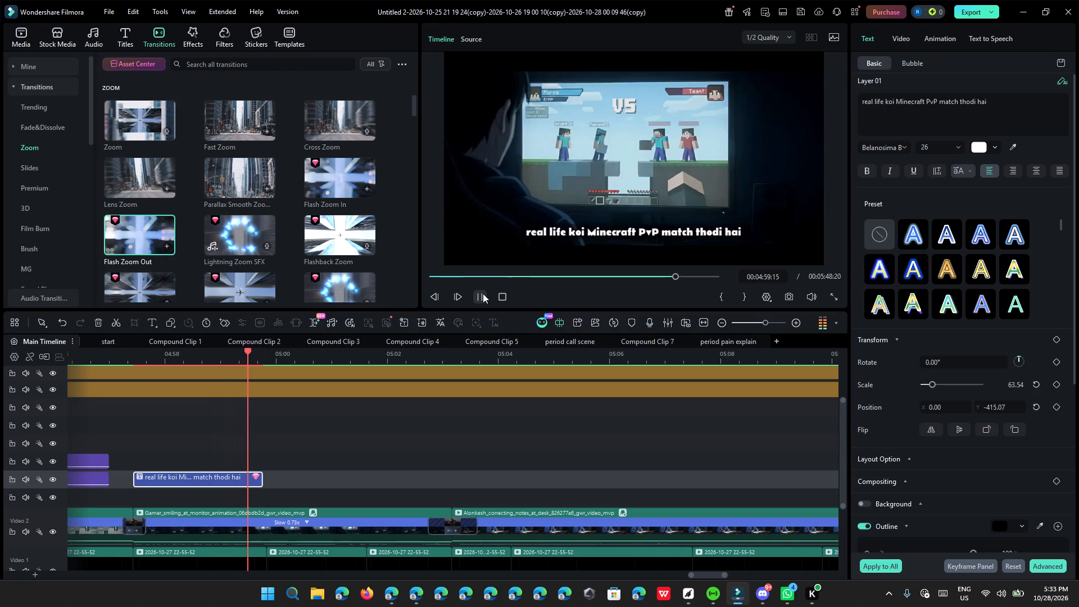
pyautogui.click(483, 293)
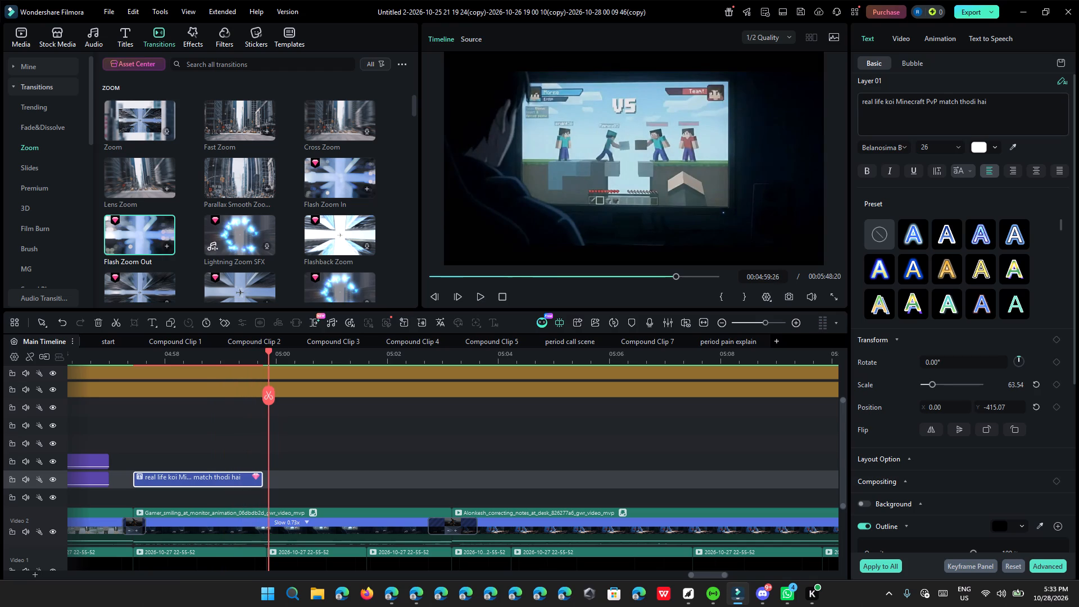
# Replace "Minecraft PvP" with "game competition" so the caption reads "real life koi game competition match thodi hai".
pyautogui.click(939, 99)
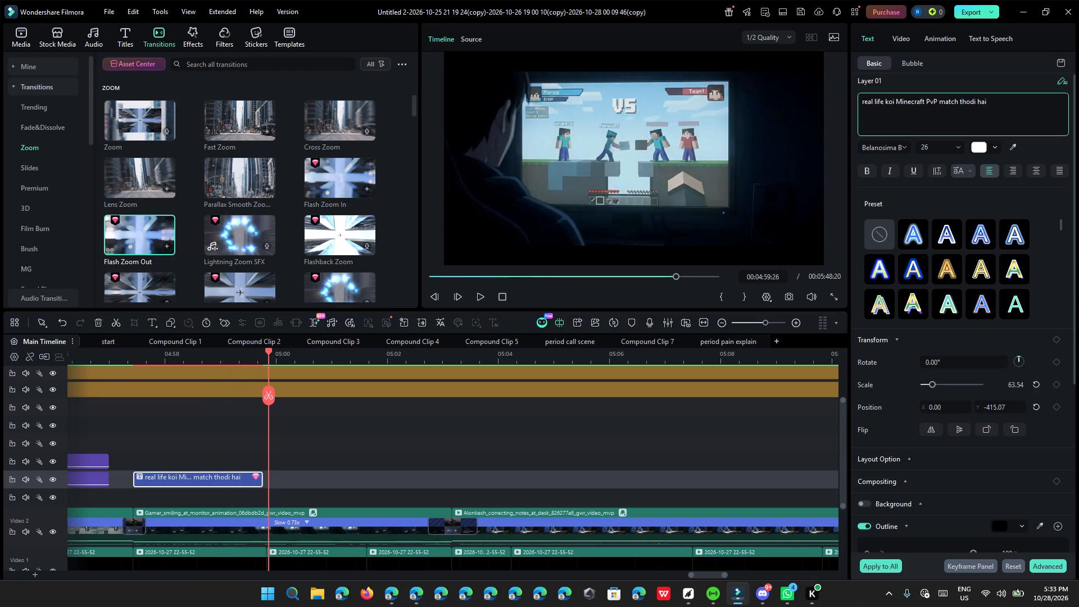
pyautogui.press('BackSpace')
pyautogui.press('BackSpace')
pyautogui.press('BackSpace')
pyautogui.press('BackSpace')
pyautogui.press('BackSpace')
pyautogui.press('BackSpace')
pyautogui.press('BackSpace')
pyautogui.press('BackSpace')
pyautogui.press('BackSpace')
pyautogui.press('BackSpace')
pyautogui.press('BackSpace')
pyautogui.press('BackSpace')
pyautogui.press('BackSpace')
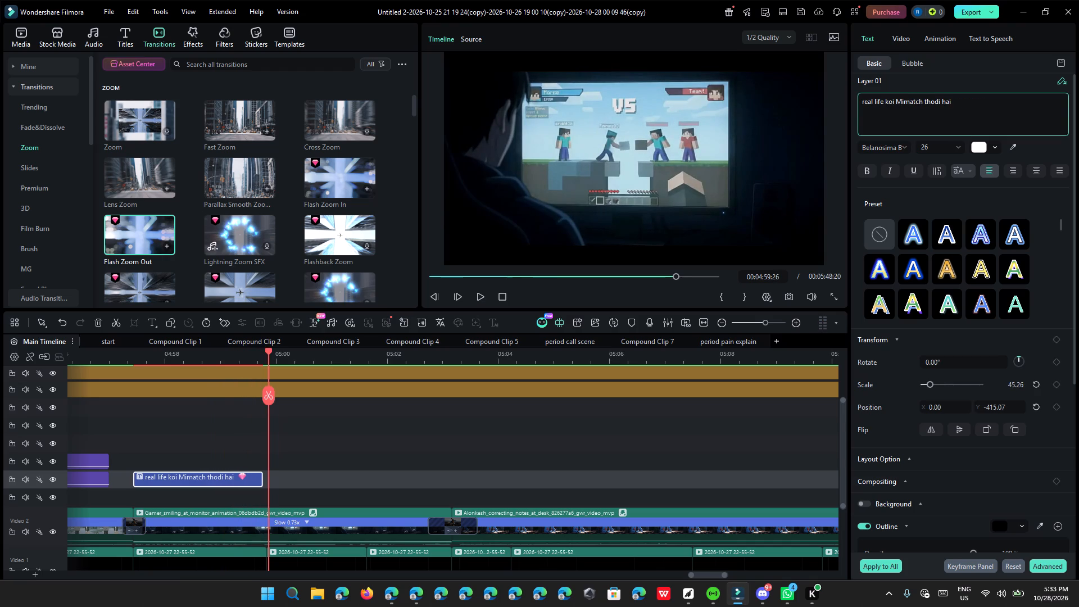
pyautogui.press('BackSpace')
pyautogui.press('BackSpace')
pyautogui.press('space')
pyautogui.write('game')
pyautogui.press('space')
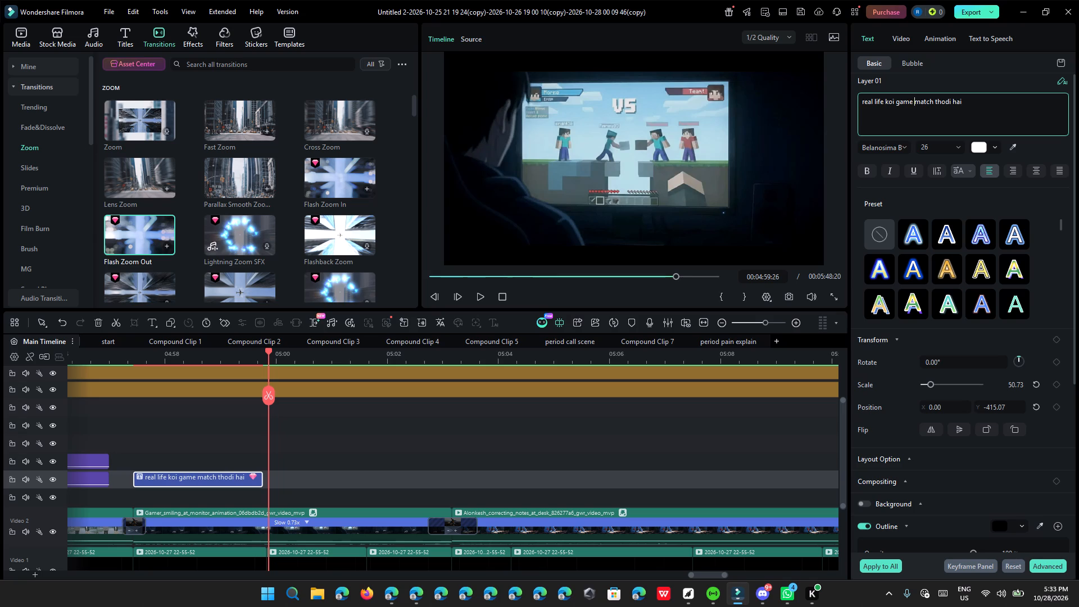
pyautogui.write('compe')
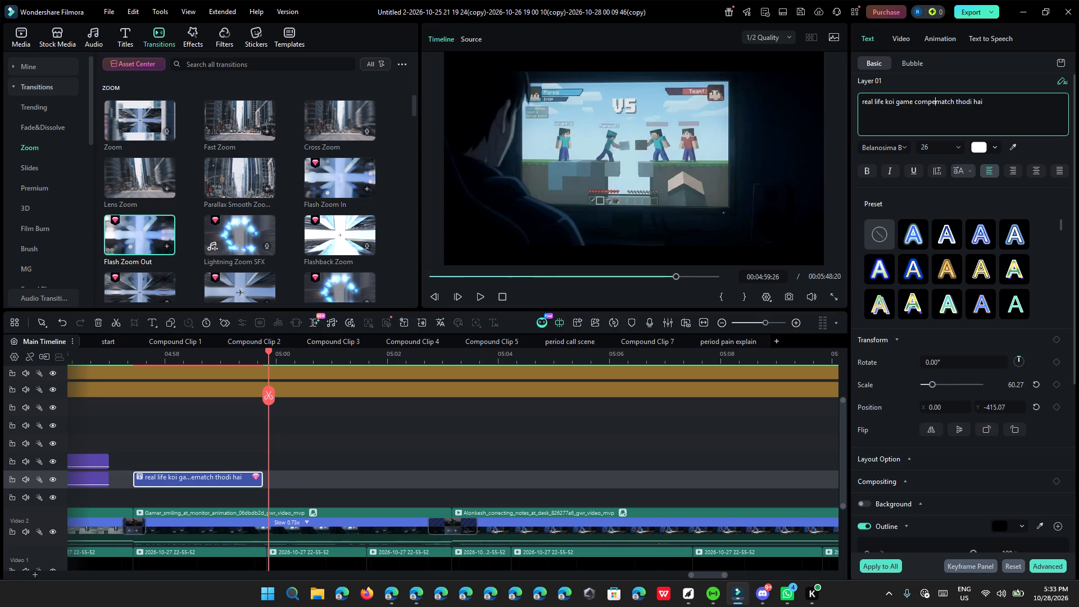
pyautogui.write('tition')
pyautogui.press('space')
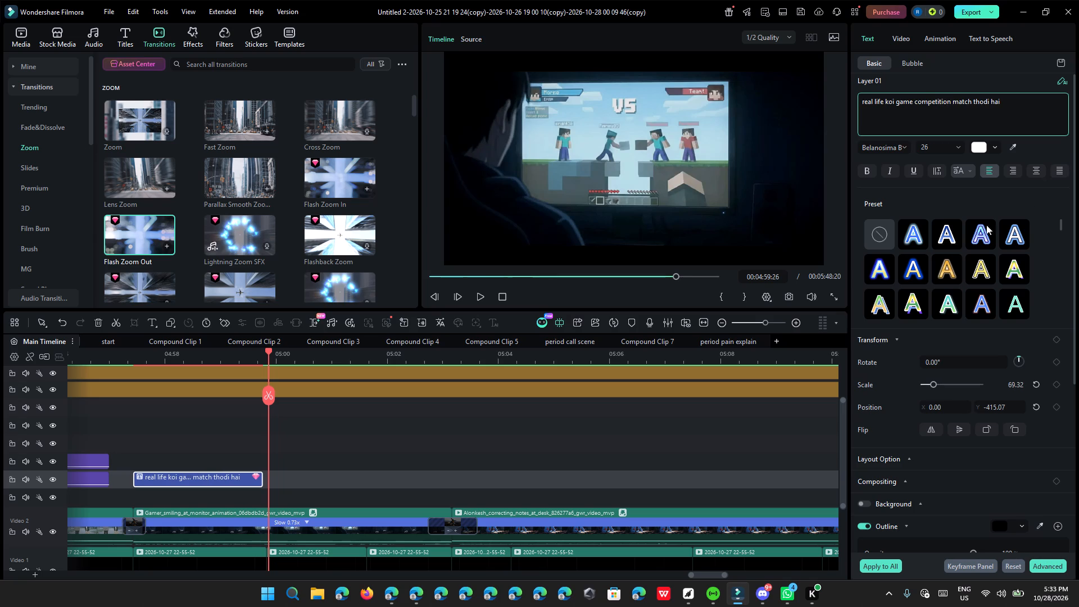
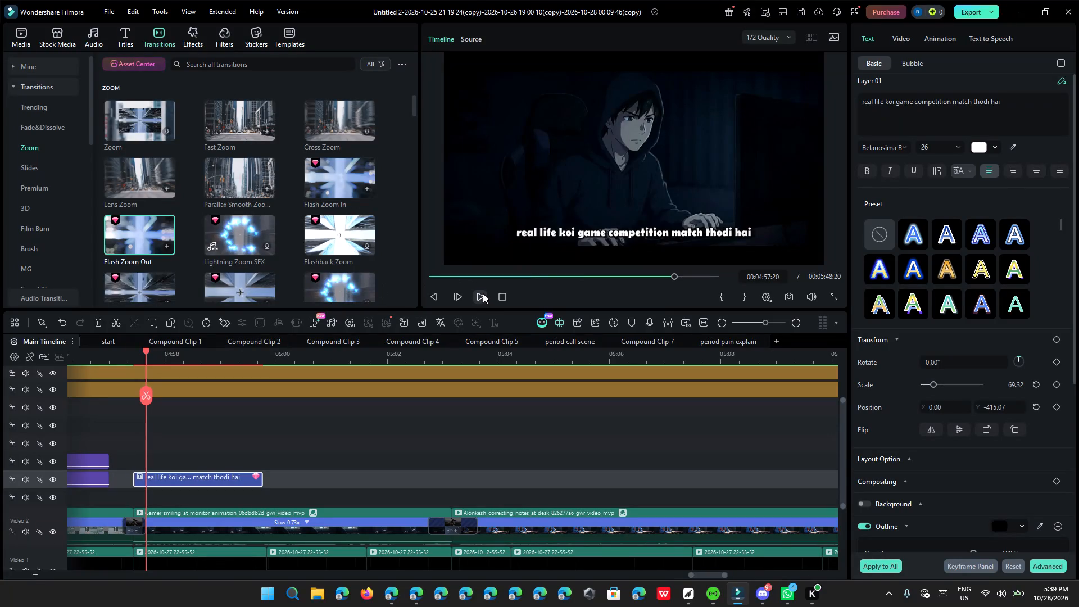
# Play the gaming scene to about 00:05:00 and extend the end of the "real life koi game competition match thodi hai" caption slightly.
pyautogui.click(484, 296)
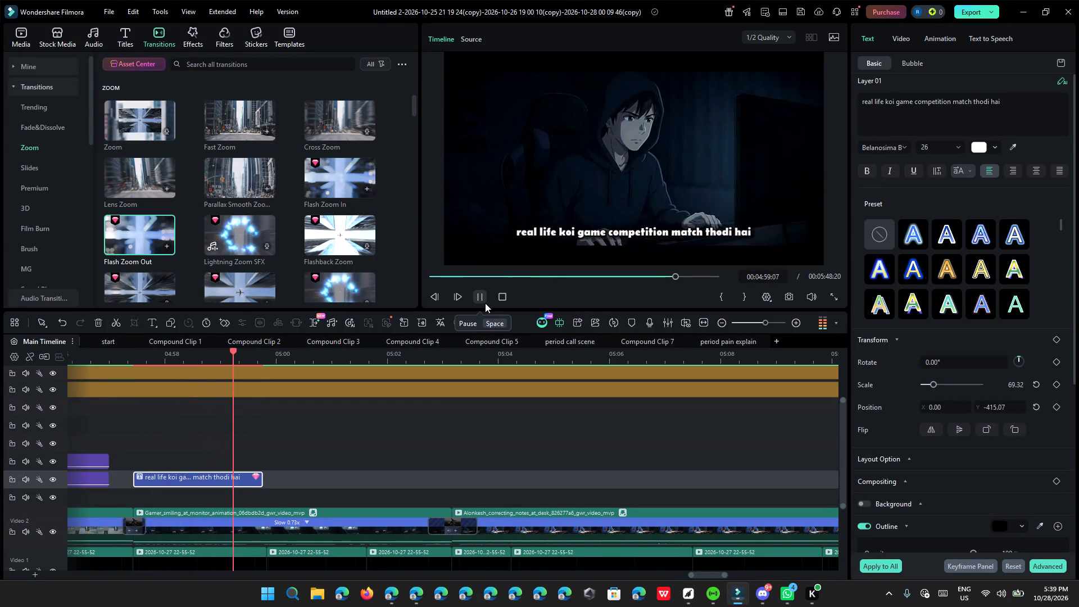
pyautogui.click(485, 303)
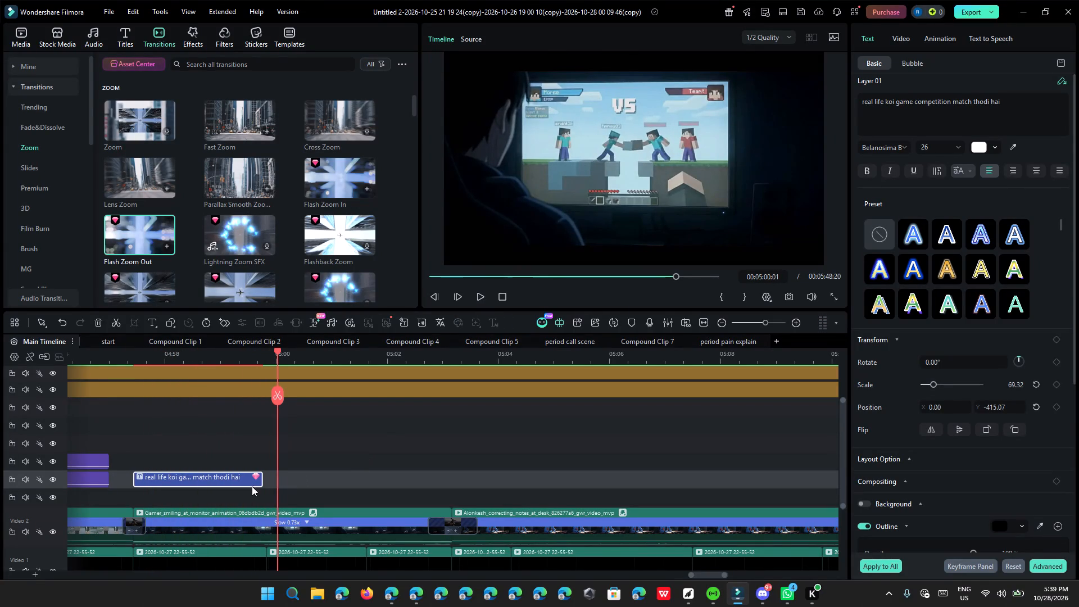
pyautogui.click(261, 479)
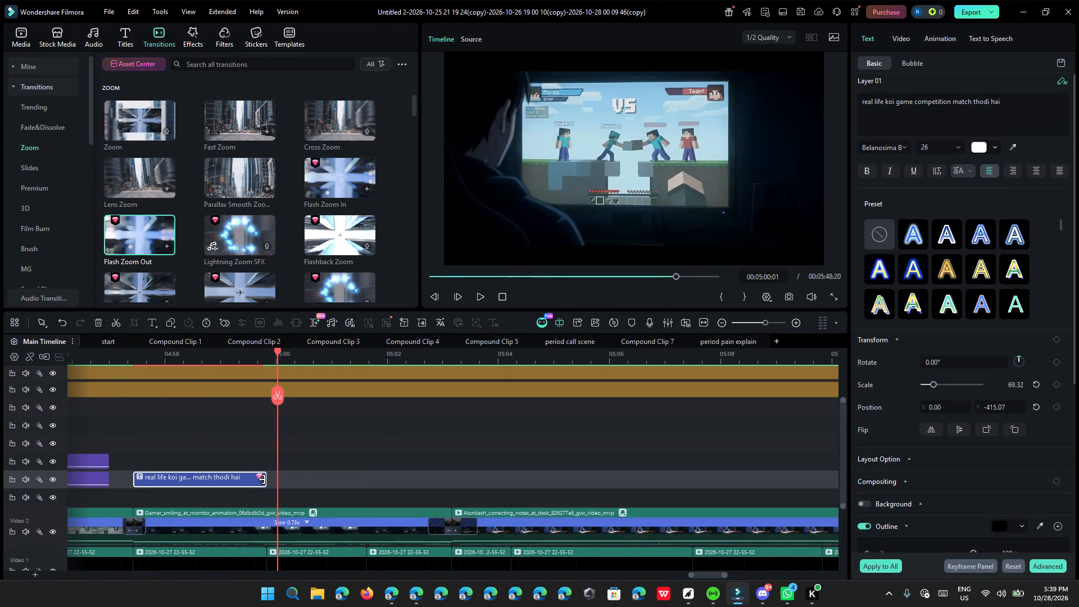
# Duplicate the "real life koi game competition match thodi hai" caption and place the copy directly against the original's end.
pyautogui.rightClick(262, 479)
pyautogui.hotkey('ctrl', 'd')
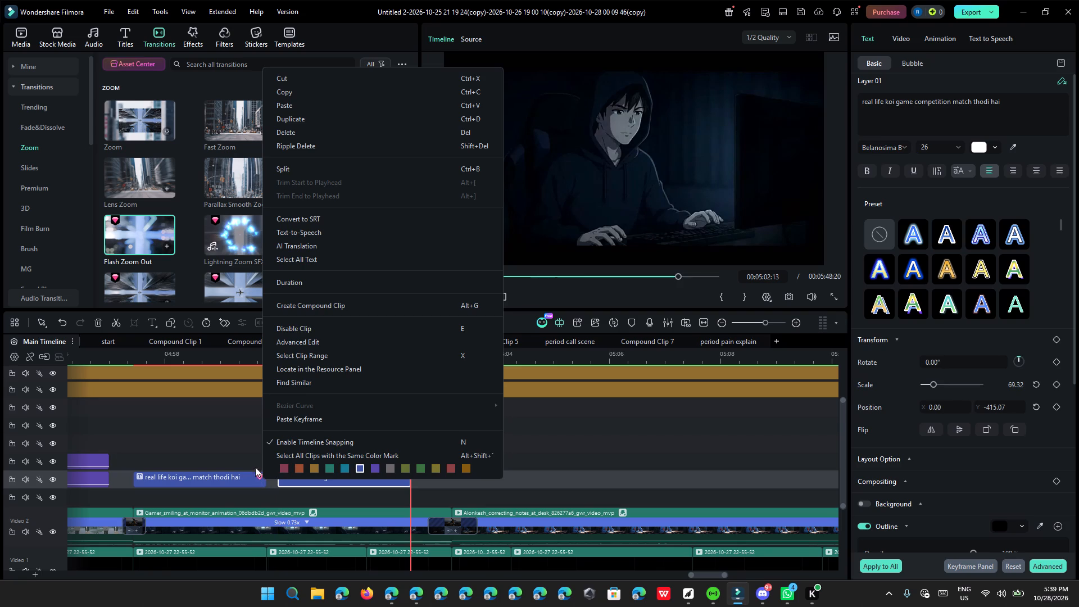
pyautogui.click(252, 451)
pyautogui.moveTo(303, 484); pyautogui.dragTo(292, 483)
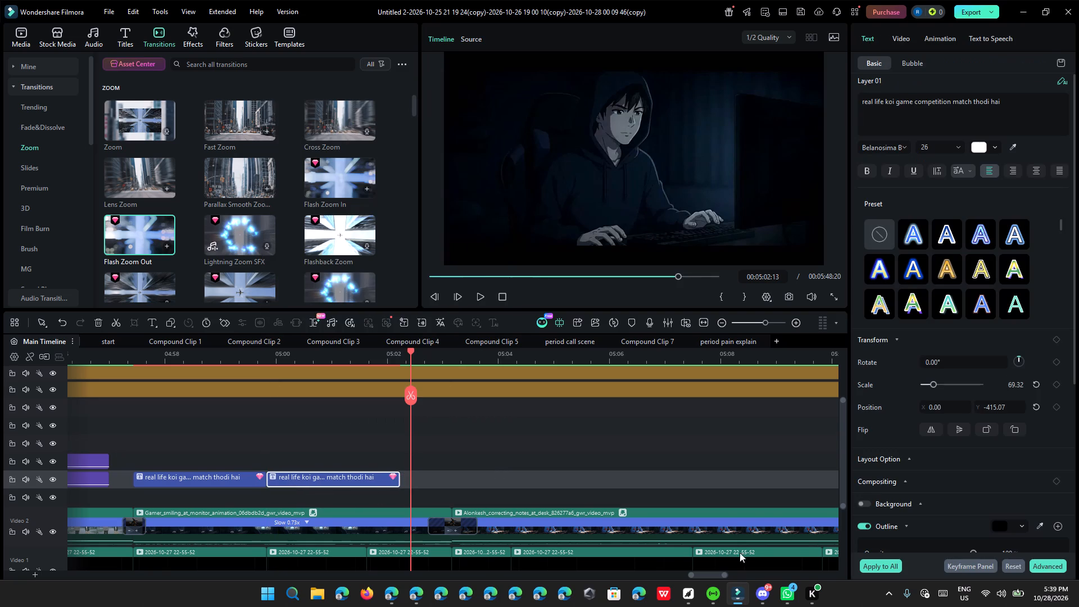
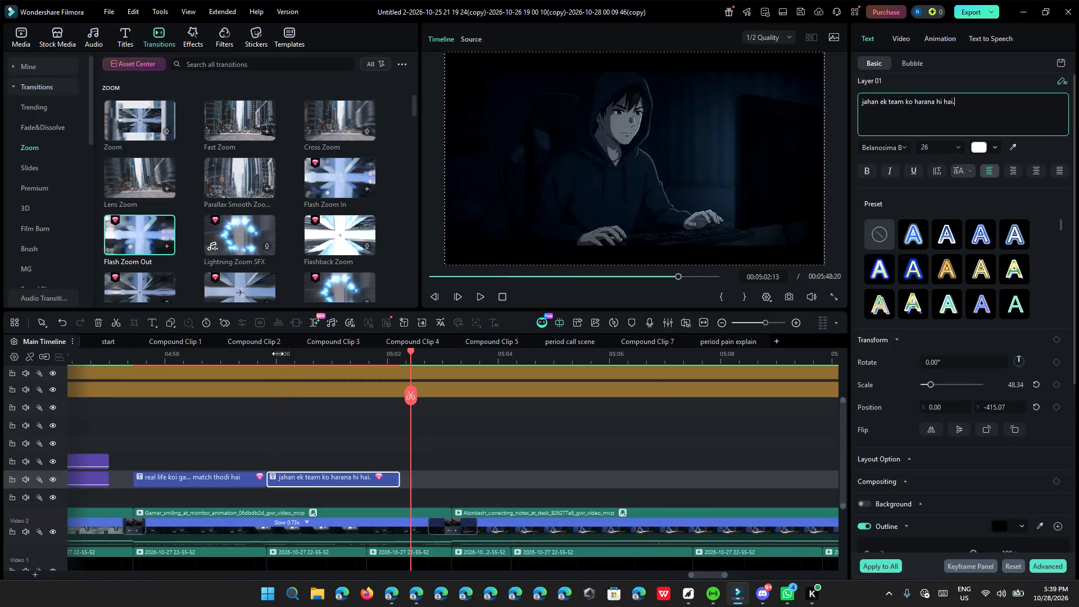
# Play the gaming scene from about 00:04:59 and remove the full stop ending the "jahan ek team ko harana hi hai" caption.
pyautogui.click(276, 347)
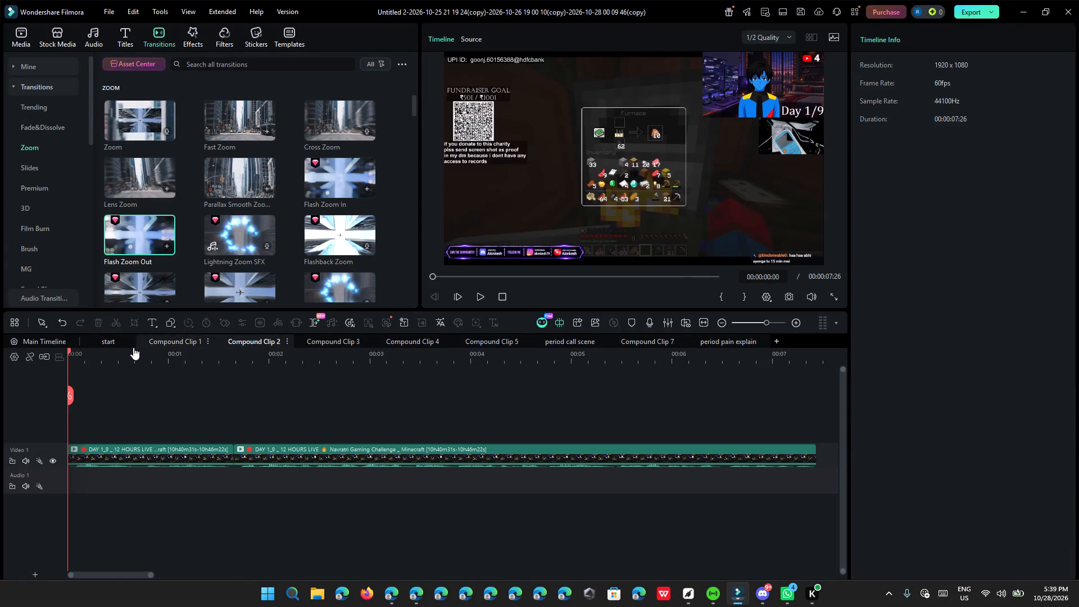
pyautogui.click(57, 339)
pyautogui.click(260, 365)
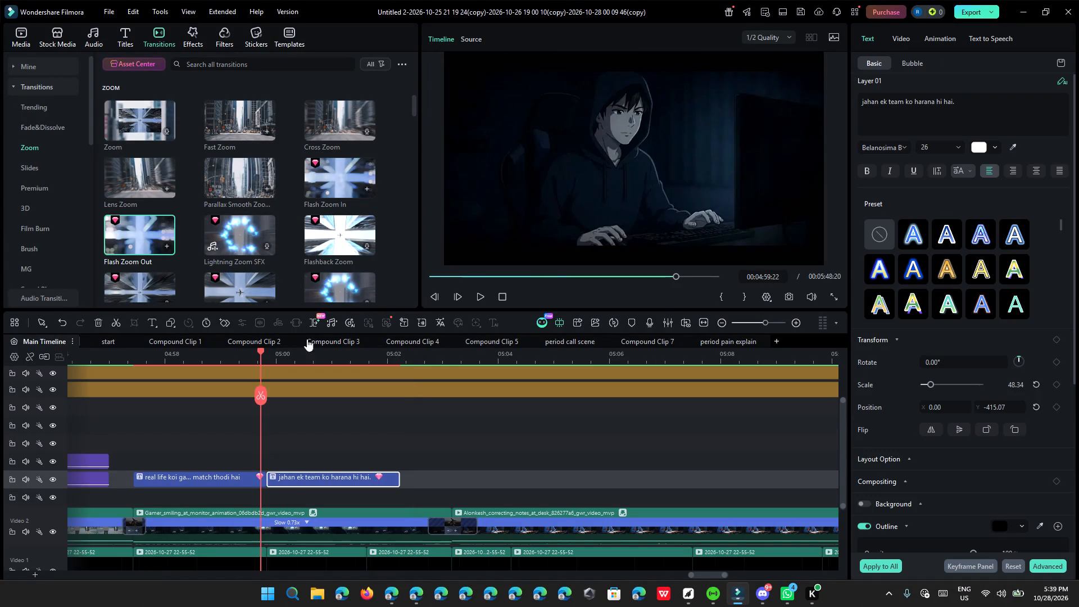
pyautogui.doubleClick(487, 297)
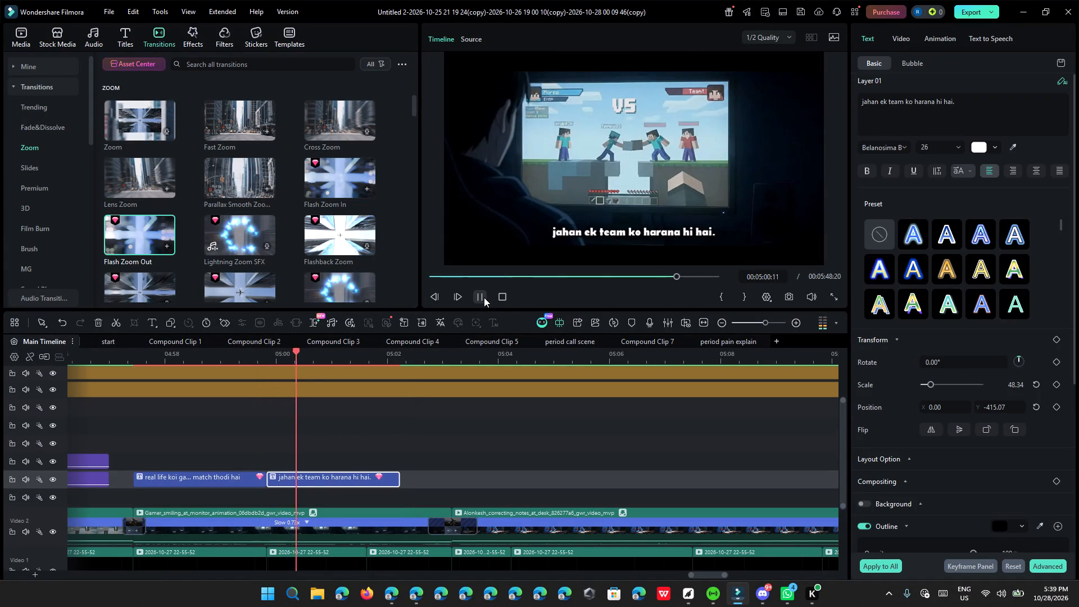
pyautogui.click(484, 297)
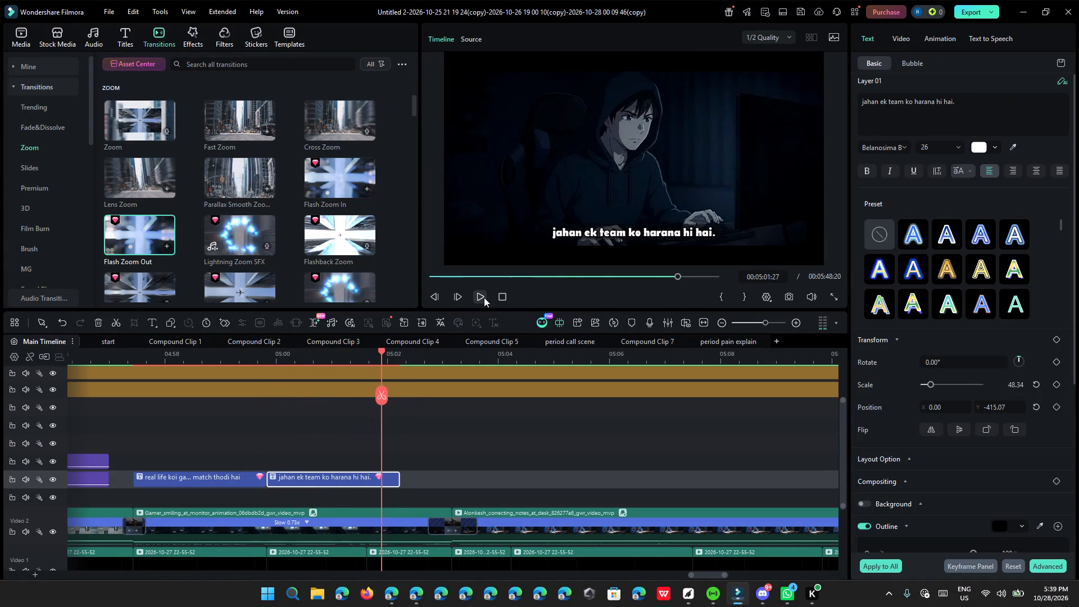
pyautogui.click(615, 231)
pyautogui.click(973, 101)
pyautogui.press('BackSpace')
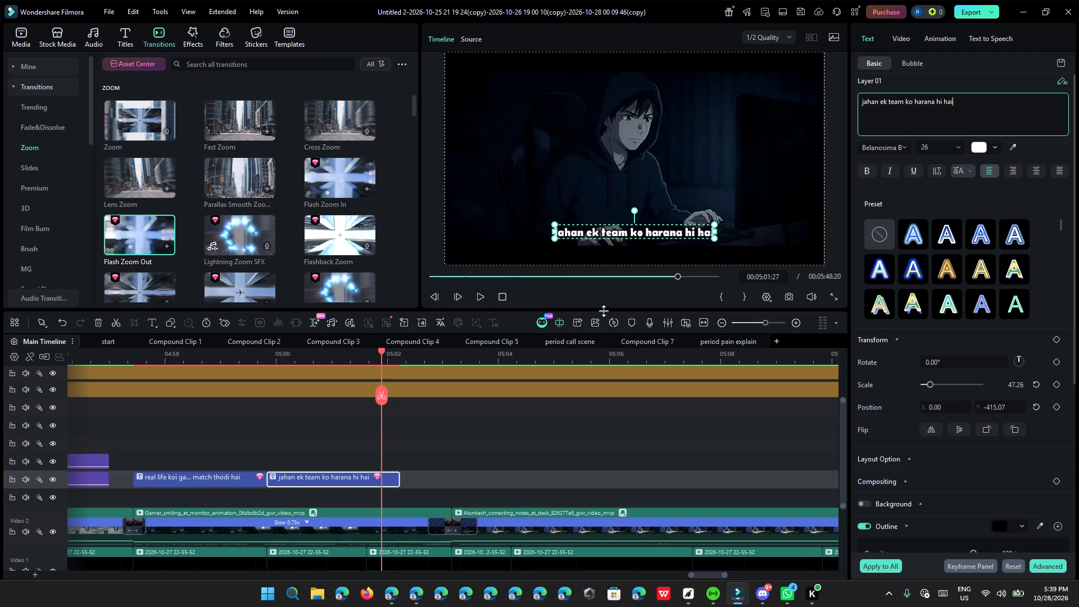
# Scrub through the earlier captioned scenes from about 00:04:48 and back over the gaming scene to check the captions.
pyautogui.click(248, 356)
pyautogui.moveTo(248, 356); pyautogui.dragTo(270, 364)
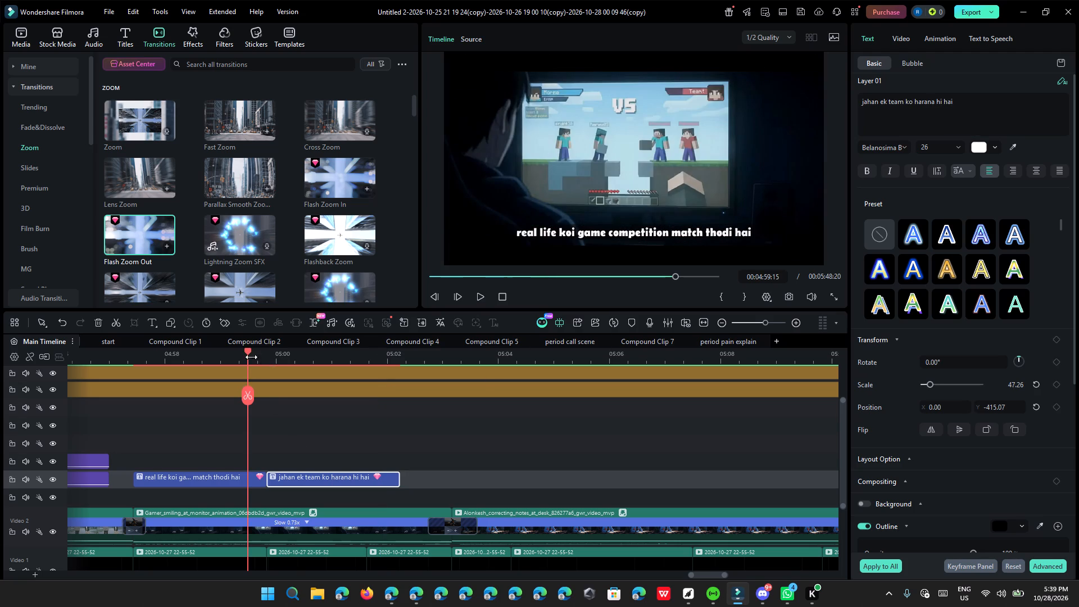
pyautogui.moveTo(246, 350); pyautogui.dragTo(223, 408)
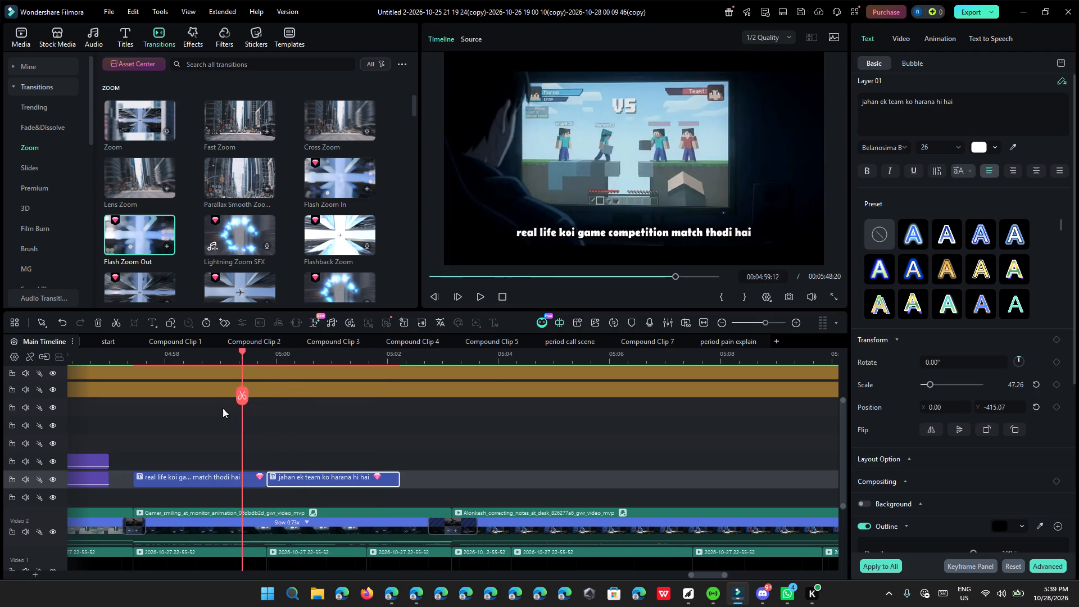
pyautogui.moveTo(223, 408); pyautogui.dragTo(63, 466)
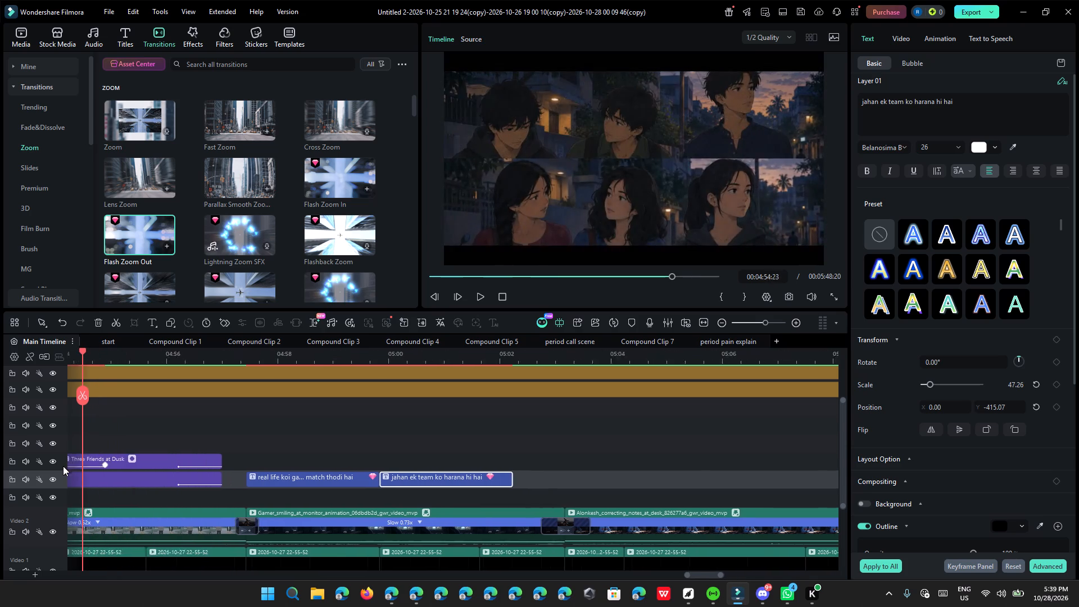
pyautogui.moveTo(63, 466); pyautogui.dragTo(299, 521)
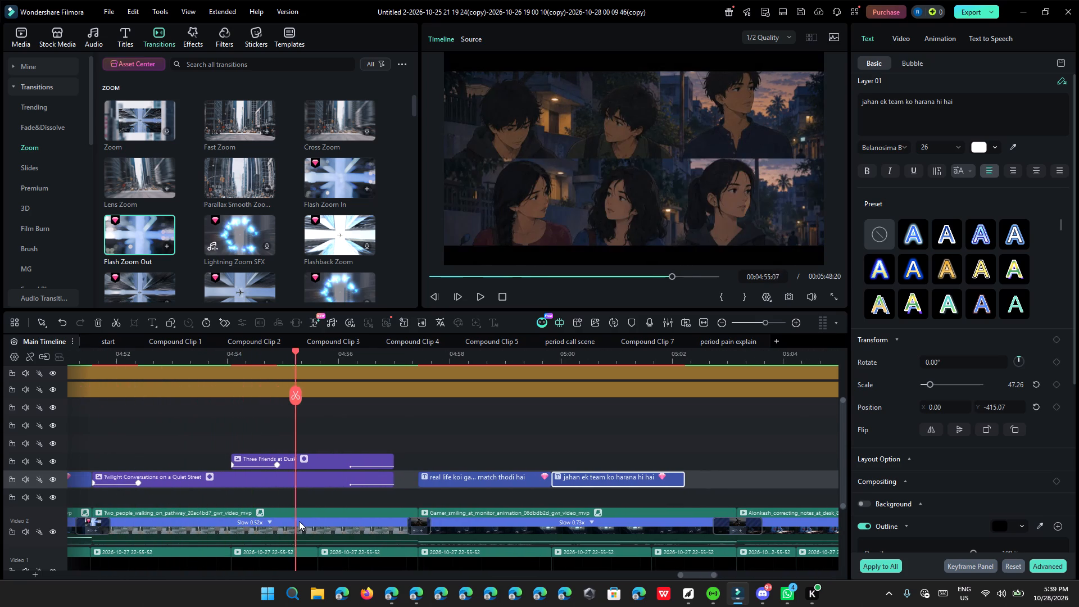
pyautogui.moveTo(299, 521); pyautogui.dragTo(348, 520)
pyautogui.keyDown('ctrl'); pyautogui.scroll(-5, 348, 520); pyautogui.keyUp('ctrl')
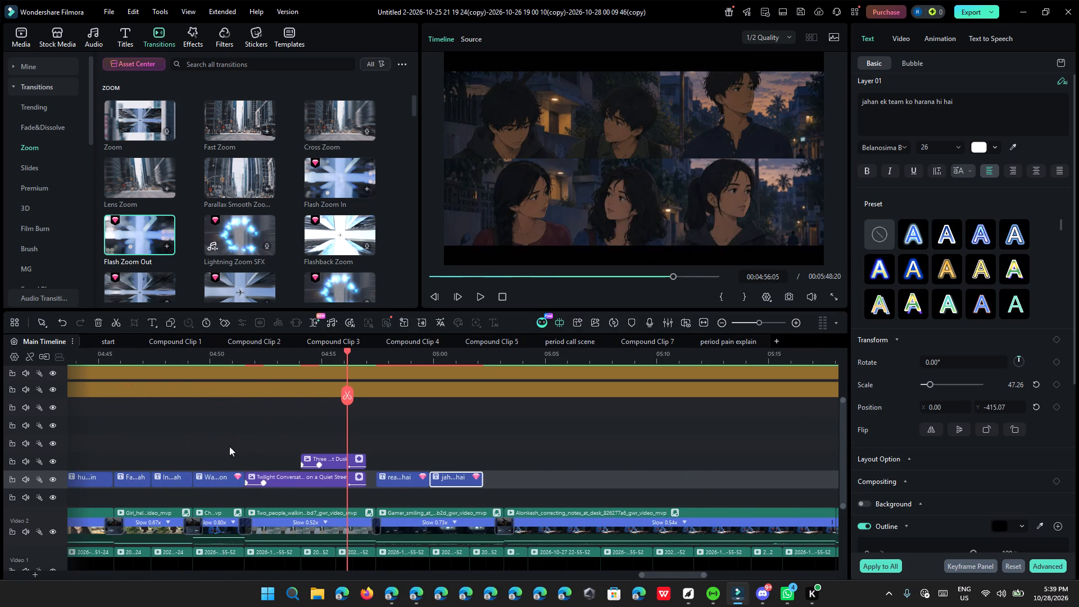
pyautogui.click(213, 359)
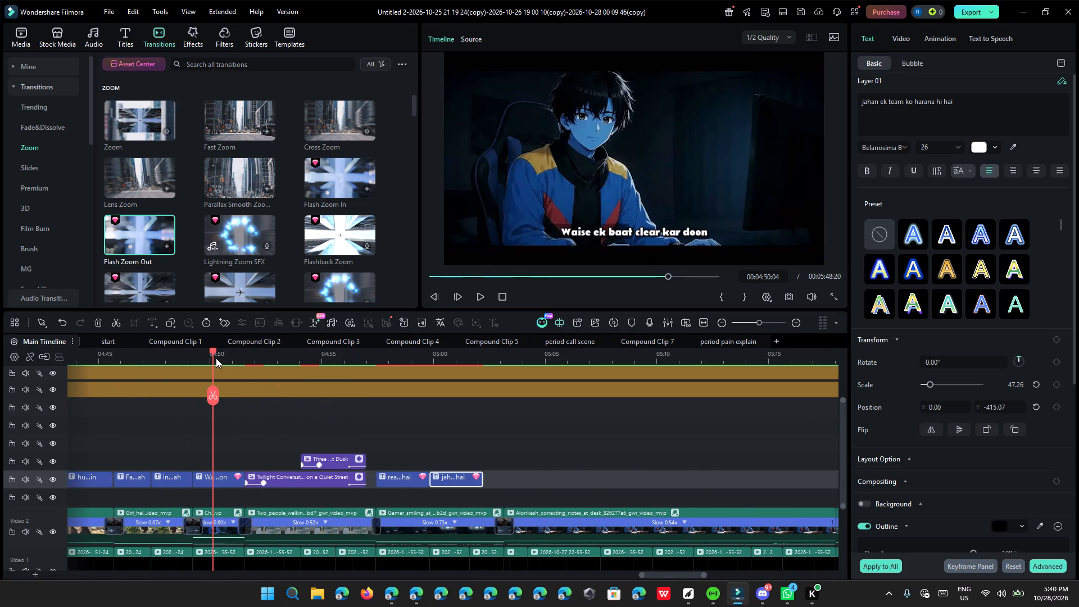
pyautogui.moveTo(211, 352); pyautogui.dragTo(183, 355)
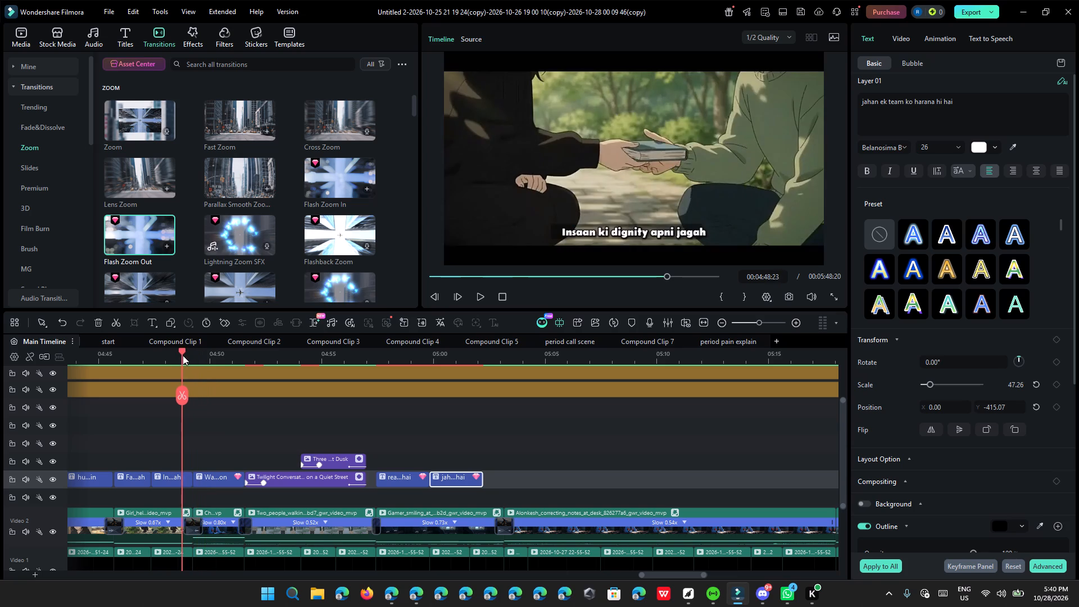
pyautogui.moveTo(183, 355); pyautogui.dragTo(196, 388)
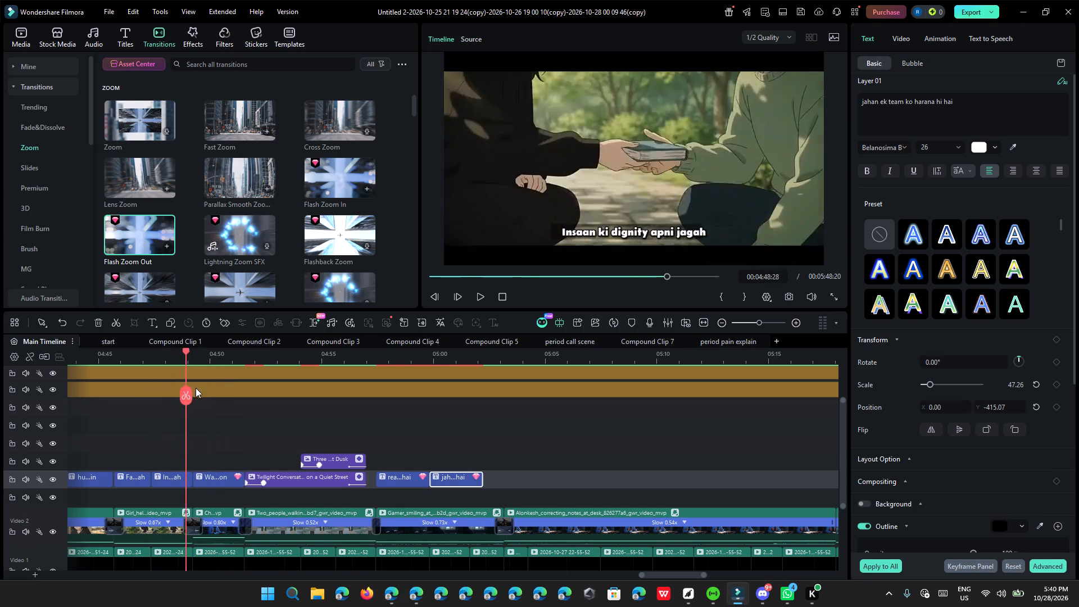
pyautogui.moveTo(196, 388); pyautogui.dragTo(459, 415)
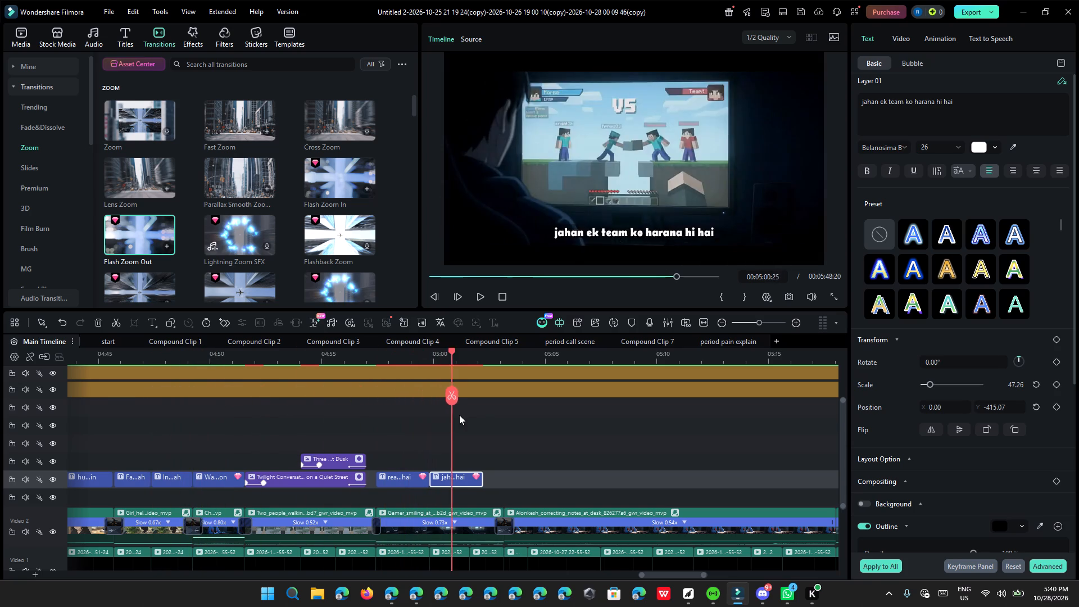
pyautogui.moveTo(459, 415); pyautogui.dragTo(413, 425)
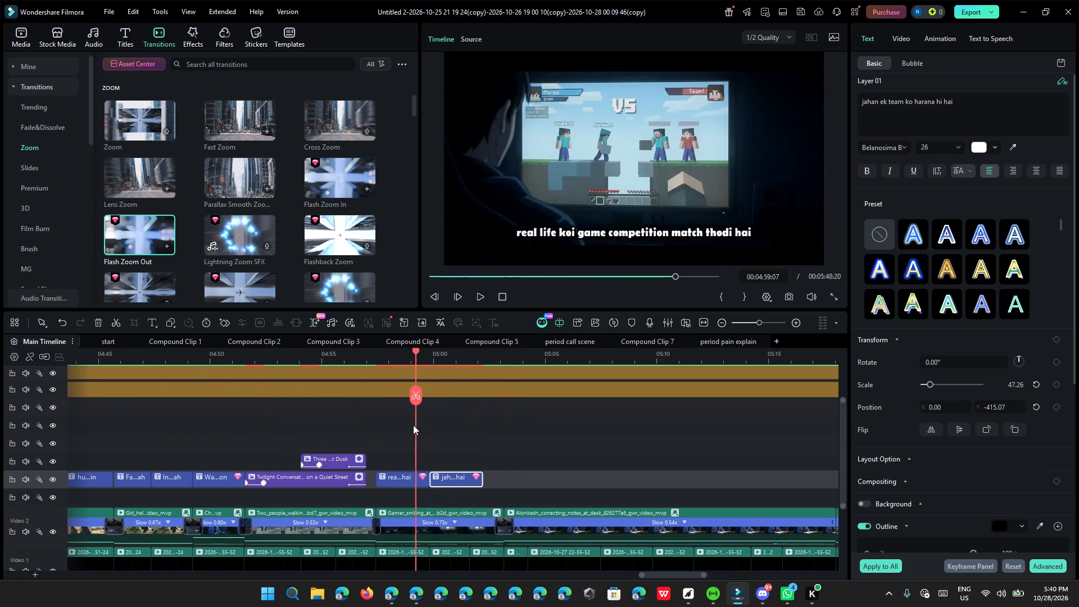
pyautogui.moveTo(413, 425); pyautogui.dragTo(461, 436)
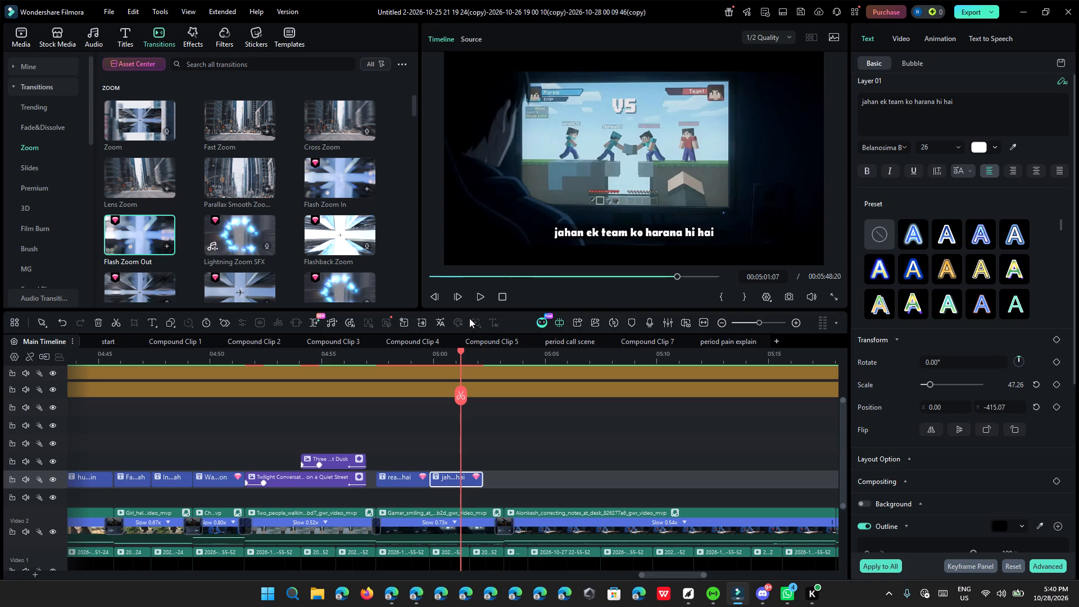
# Play from about 00:05:01 through the end of the gaming scene into the note-writing scene, stopping at about 00:05:11.
pyautogui.click(483, 297)
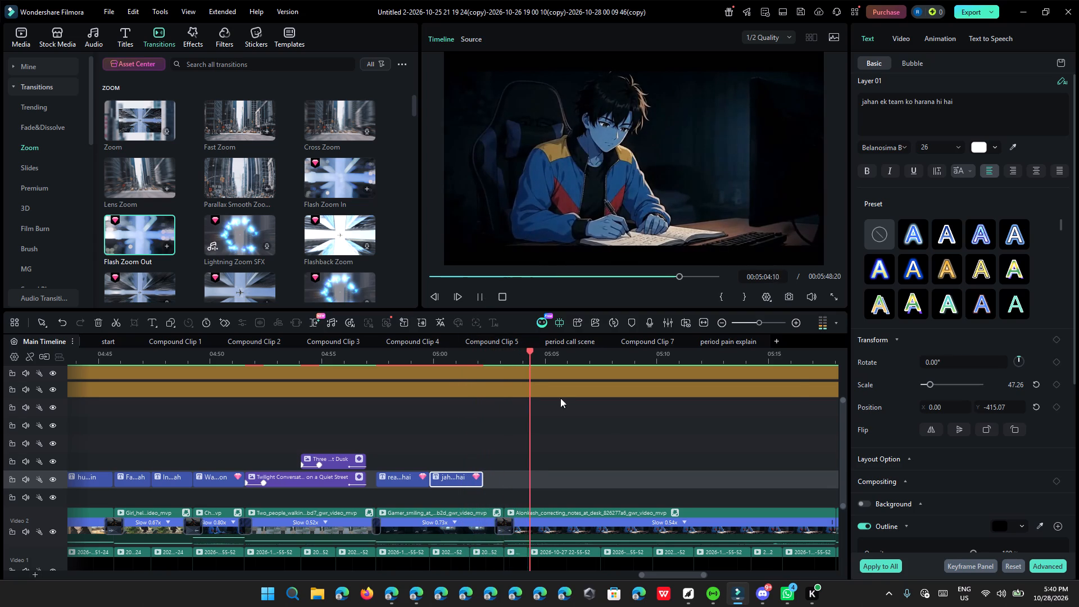
pyautogui.keyDown('ctrl'); pyautogui.scroll(-4, 624, 447); pyautogui.keyUp('ctrl')
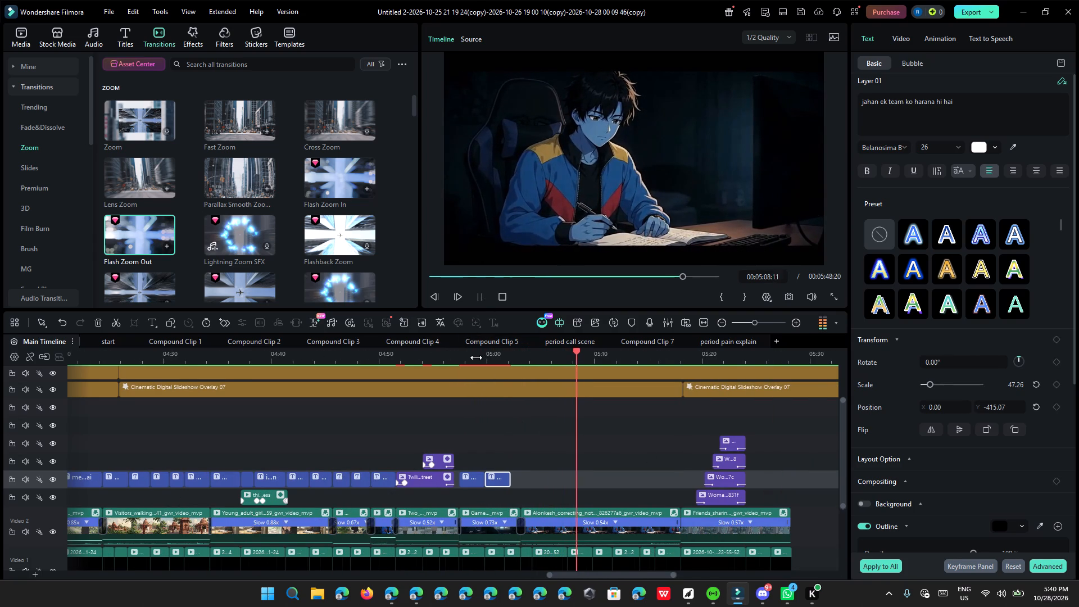
pyautogui.click(484, 297)
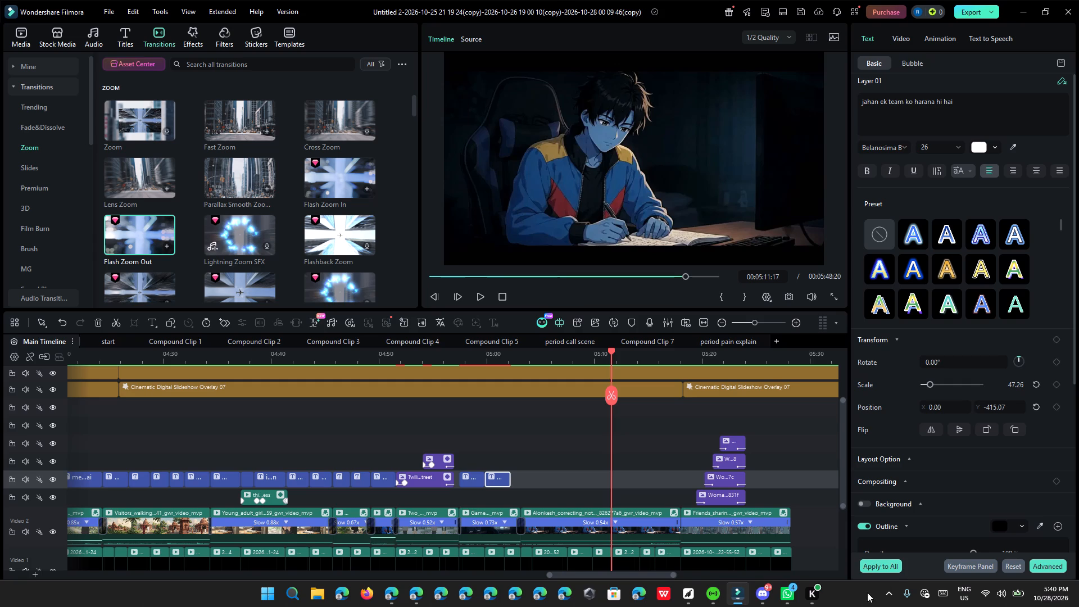
# Save the project.
pyautogui.click(101, 7)
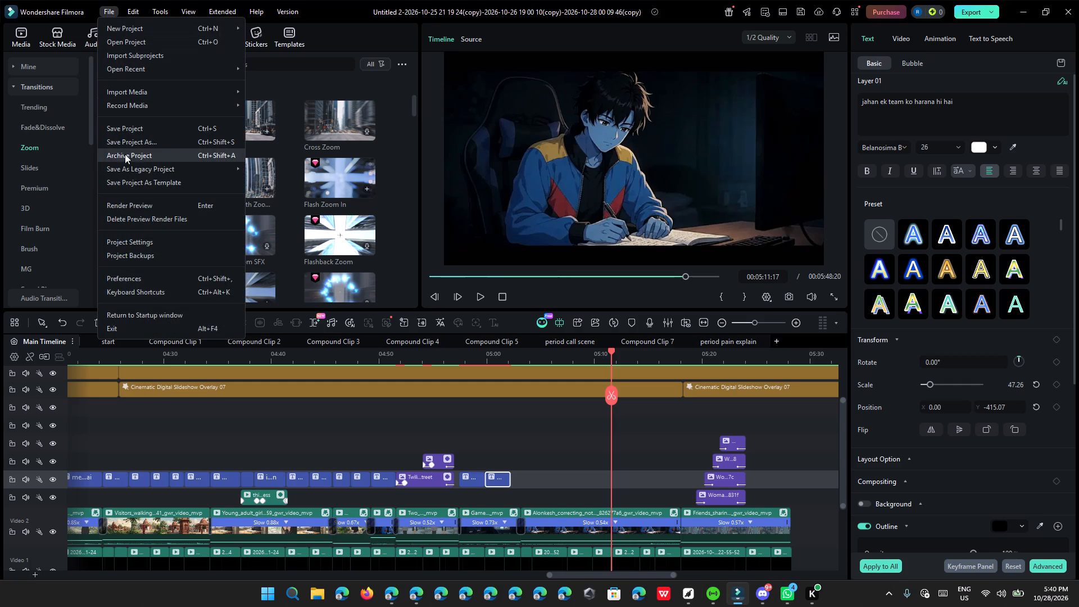
pyautogui.click(138, 128)
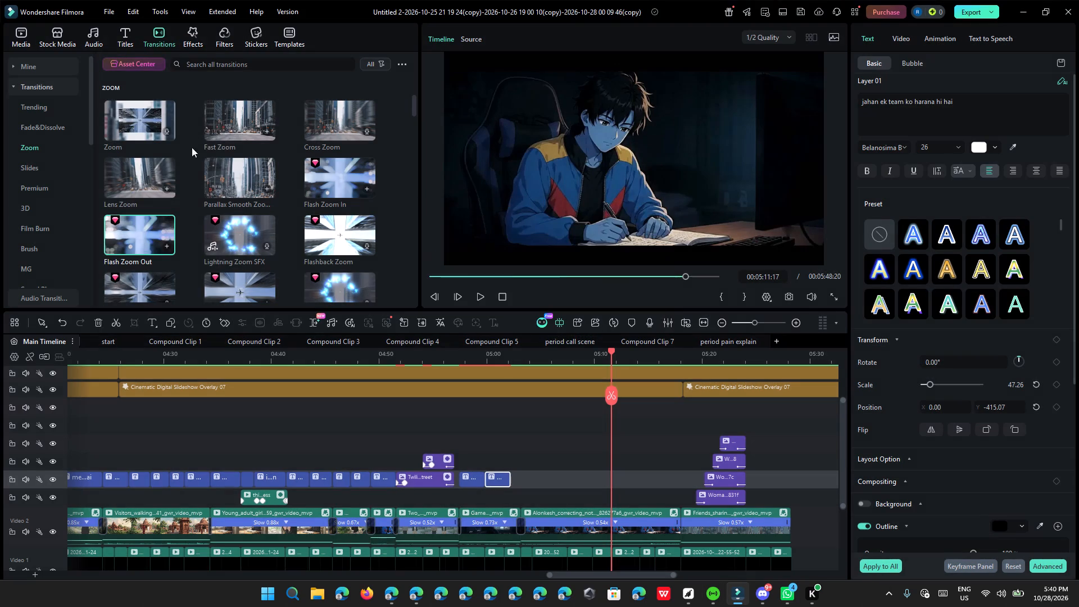
# Examine the tracks across the whole timeline and the remaining clips near its end.
pyautogui.scroll(-4, 281, 491)
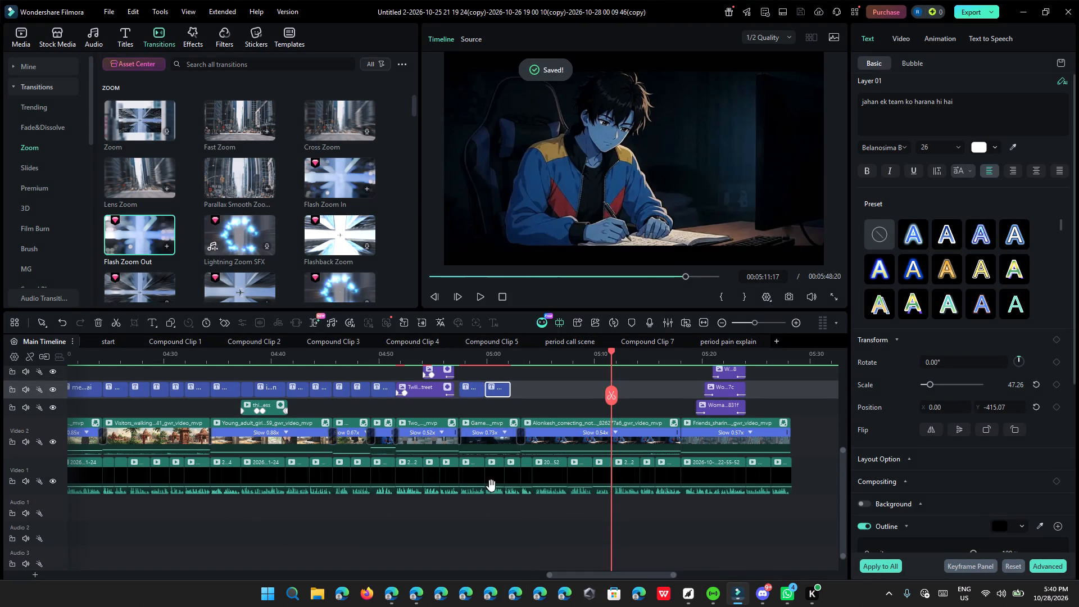
pyautogui.keyDown('ctrl'); pyautogui.scroll(-11, 466, 444); pyautogui.keyUp('ctrl')
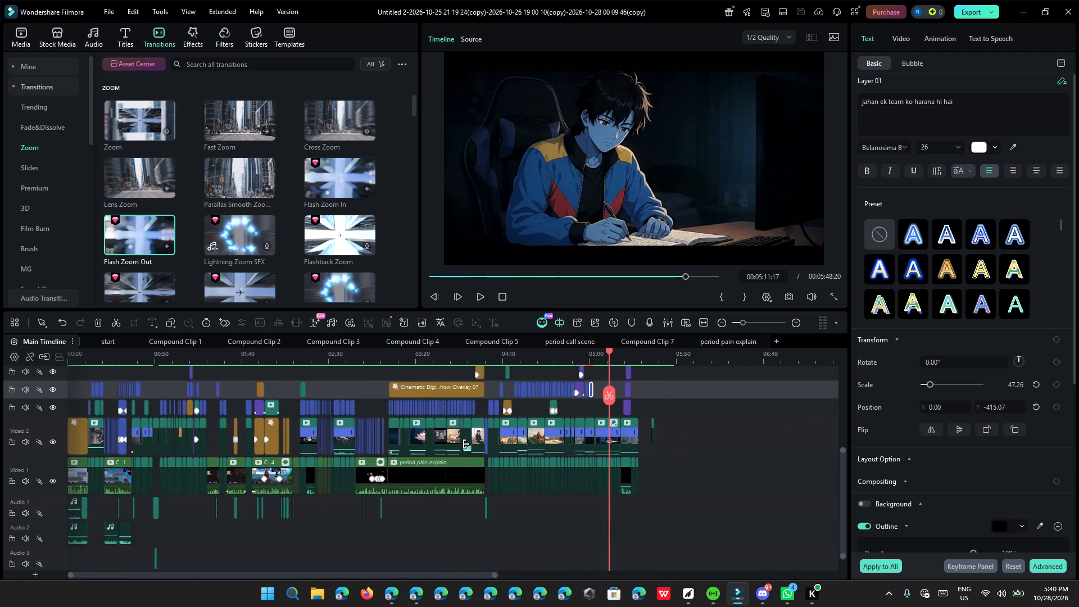
pyautogui.keyDown('ctrl'); pyautogui.scroll(-1, 466, 444); pyautogui.keyUp('ctrl')
pyautogui.scroll(5, 466, 444)
pyautogui.keyDown('ctrl'); pyautogui.scroll(12, 466, 444); pyautogui.keyUp('ctrl')
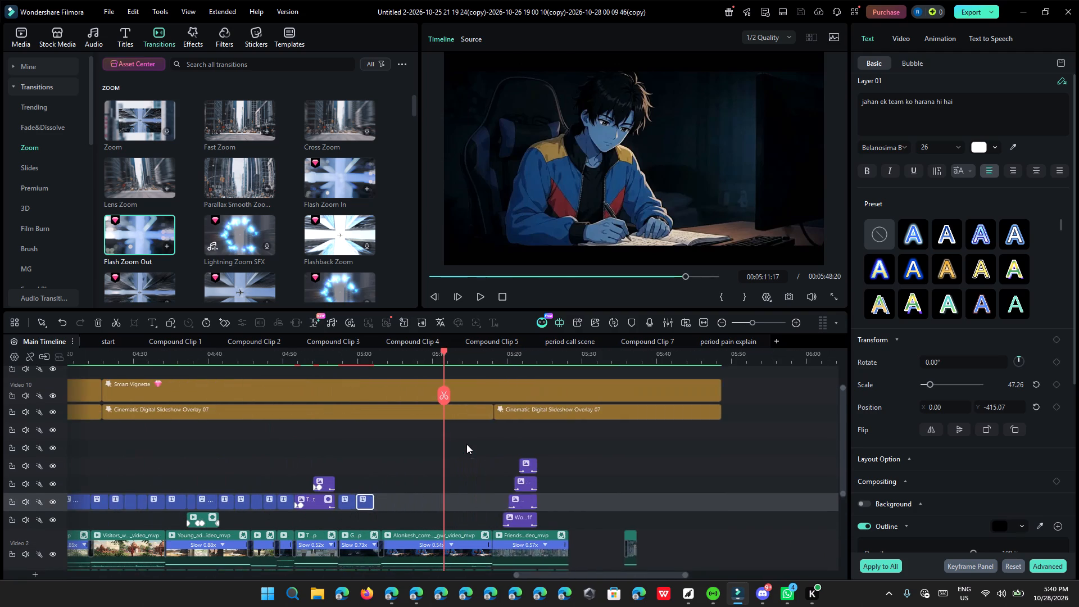
pyautogui.scroll(-6, 466, 444)
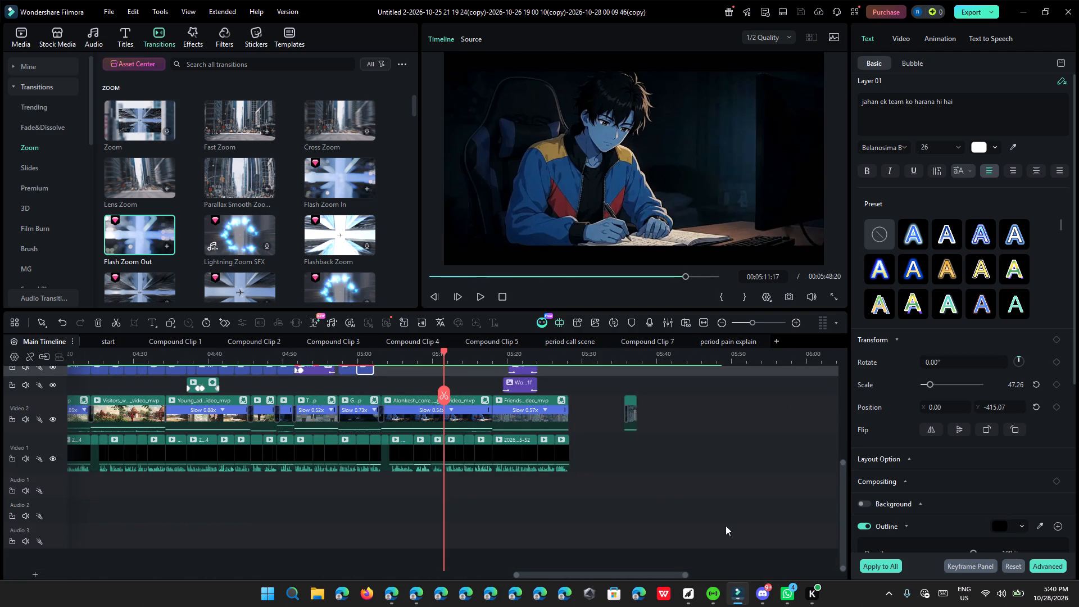
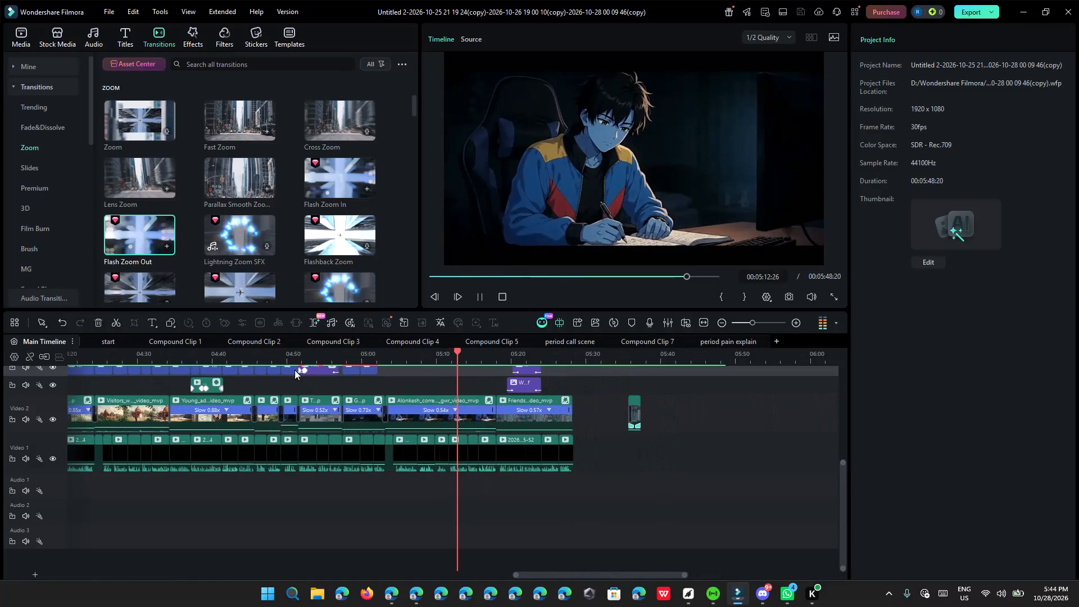
# Replay the gaming scene from about 00:04:58 into the start of the note-writing scene, stopping at about 00:05:03.
pyautogui.click(353, 360)
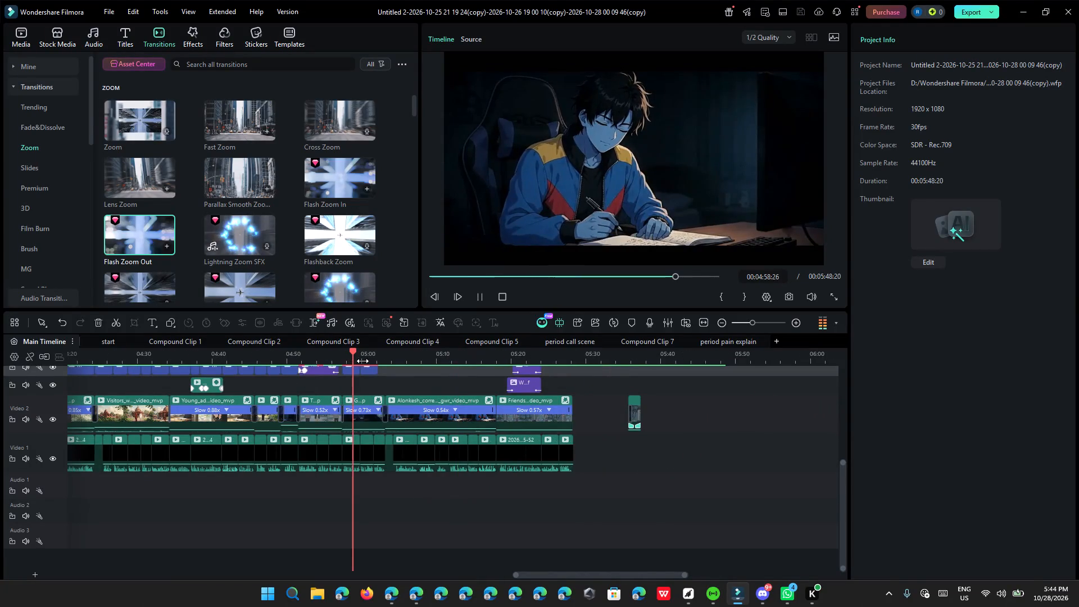
pyautogui.keyDown('ctrl'); pyautogui.scroll(10, 459, 395); pyautogui.keyUp('ctrl')
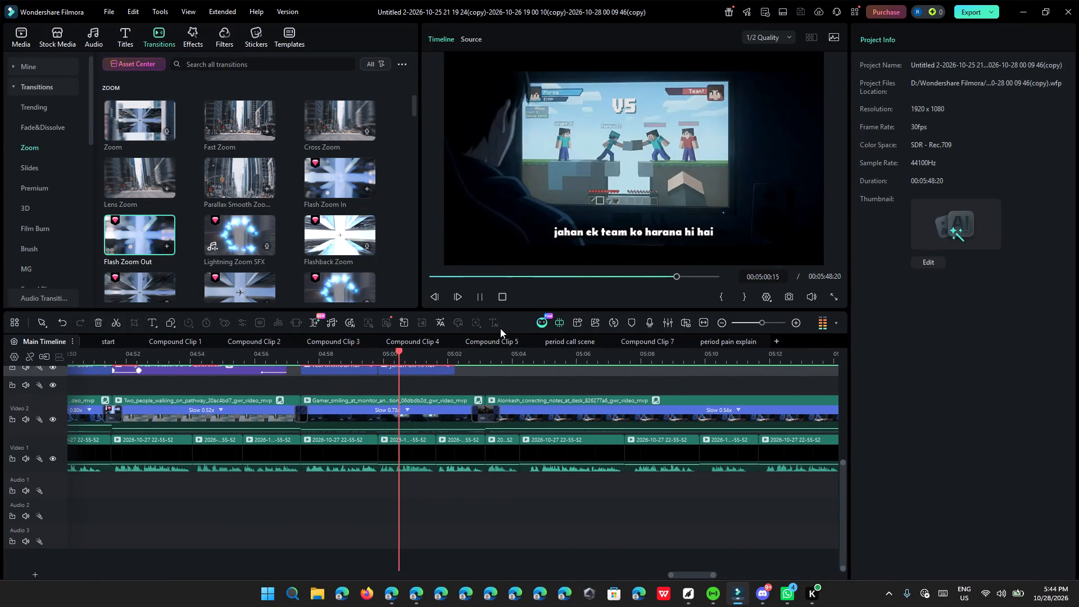
pyautogui.click(479, 298)
pyautogui.keyDown('ctrl'); pyautogui.scroll(-4, 625, 468); pyautogui.keyUp('ctrl')
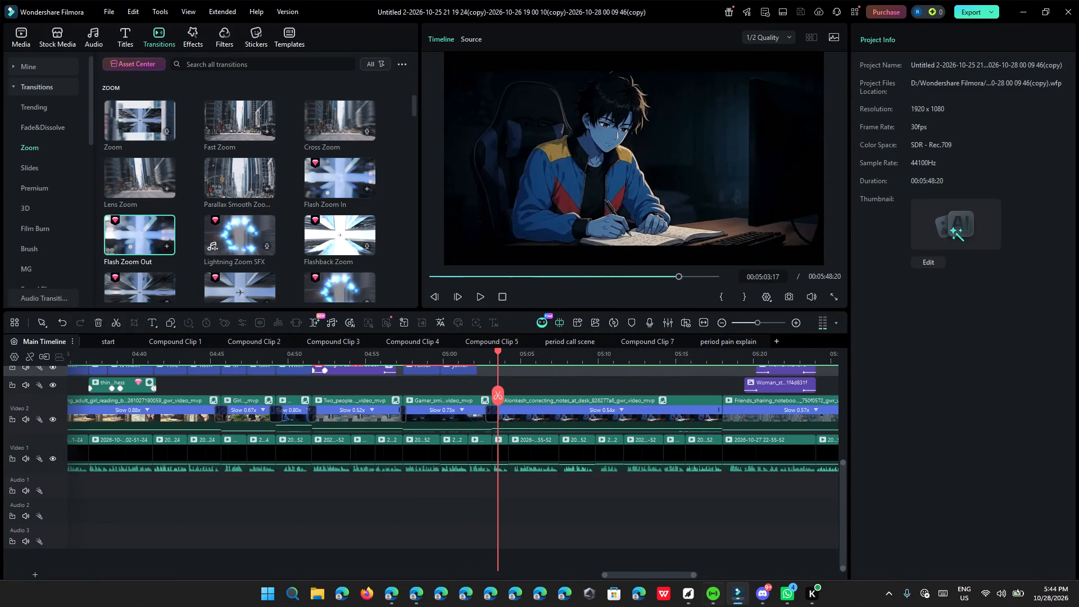
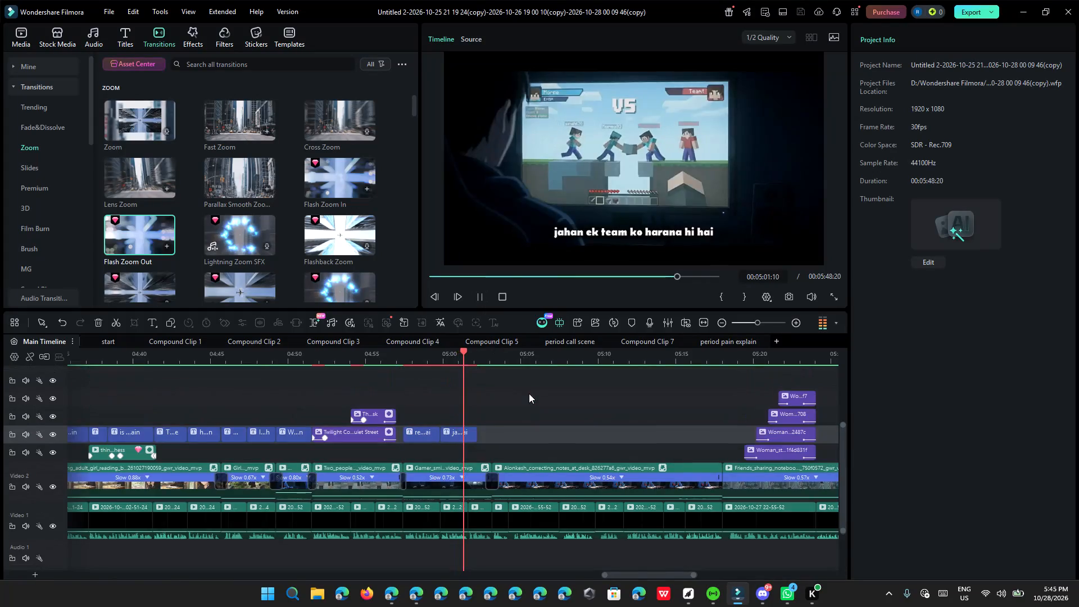
# Trim the end of the "jahan ek team ko harana hi hai" caption to about 00:05:01:18.
pyautogui.keyDown('ctrl'); pyautogui.scroll(5, 529, 393); pyautogui.keyUp('ctrl')
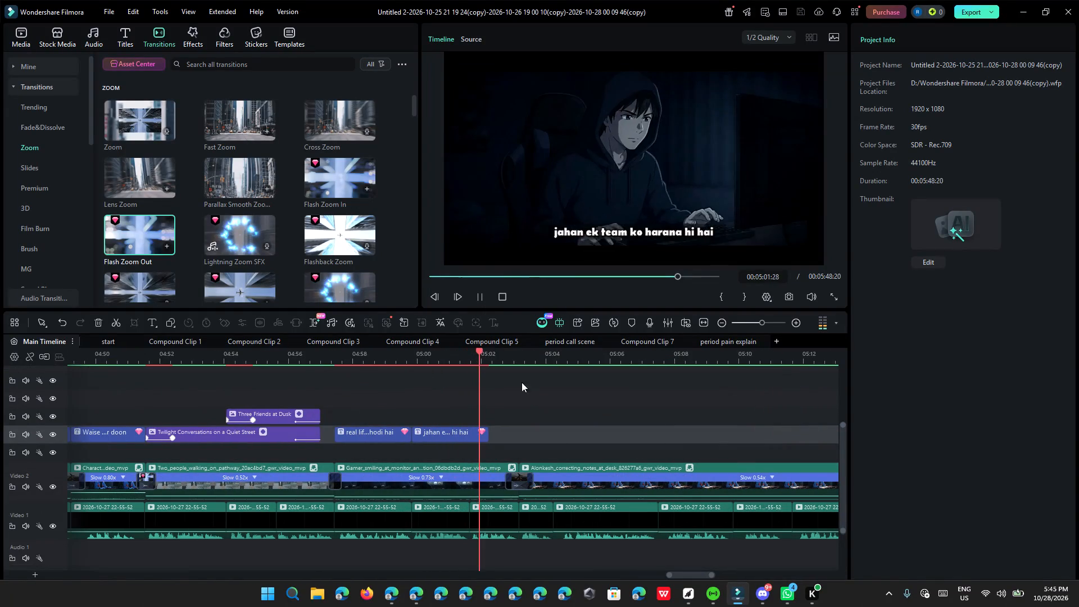
pyautogui.click(483, 295)
pyautogui.click(469, 366)
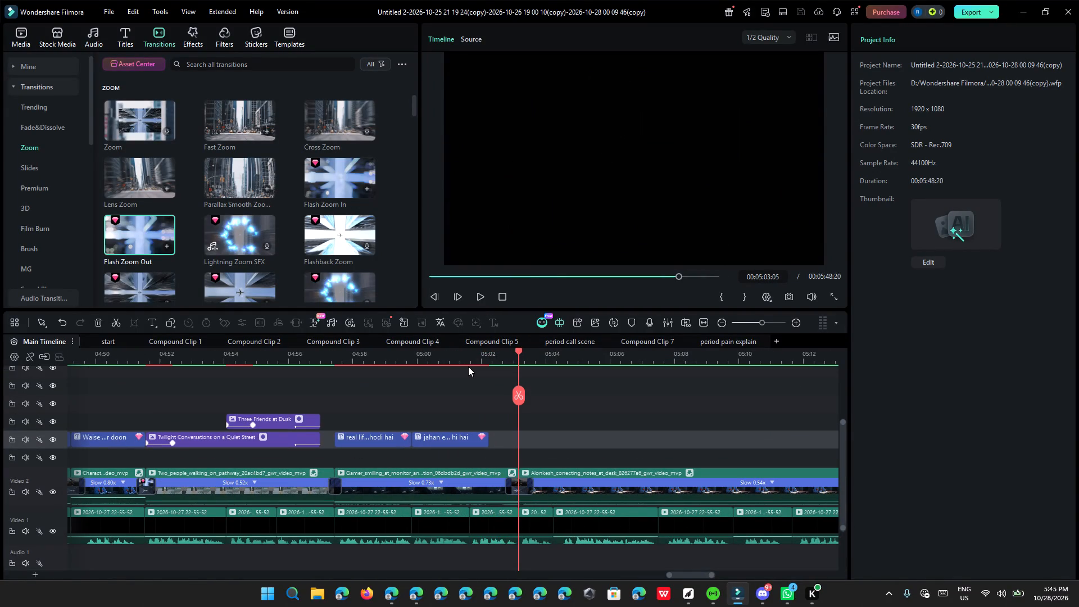
pyautogui.moveTo(487, 437); pyautogui.dragTo(462, 437)
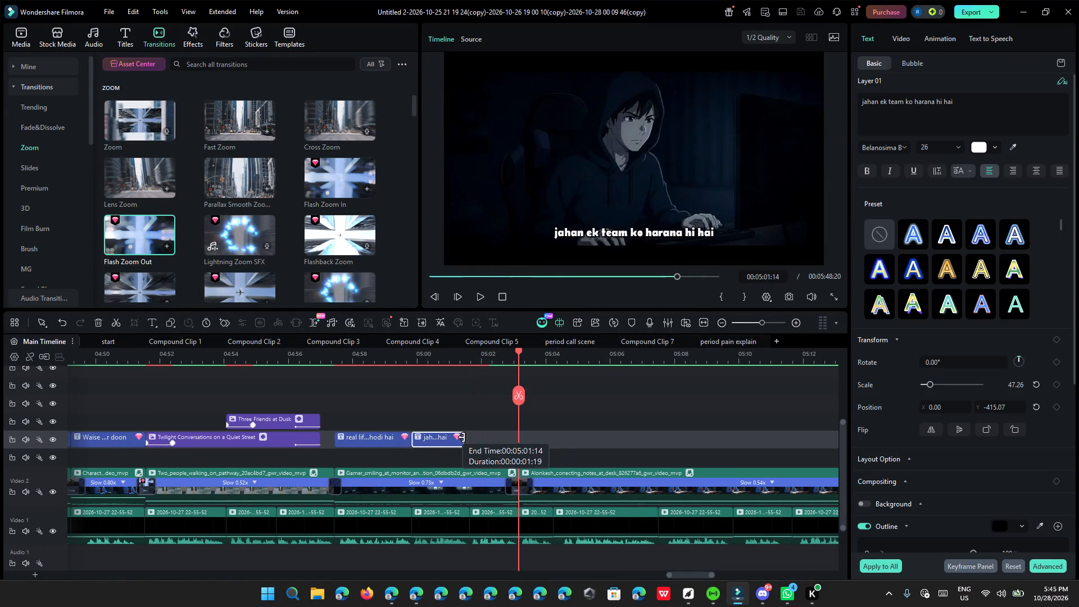
pyautogui.moveTo(462, 437); pyautogui.dragTo(467, 437)
# Duplicate that caption, place the copy directly after it, and replace its text with "Har tarah ke log hote hain".
pyautogui.rightClick(459, 437)
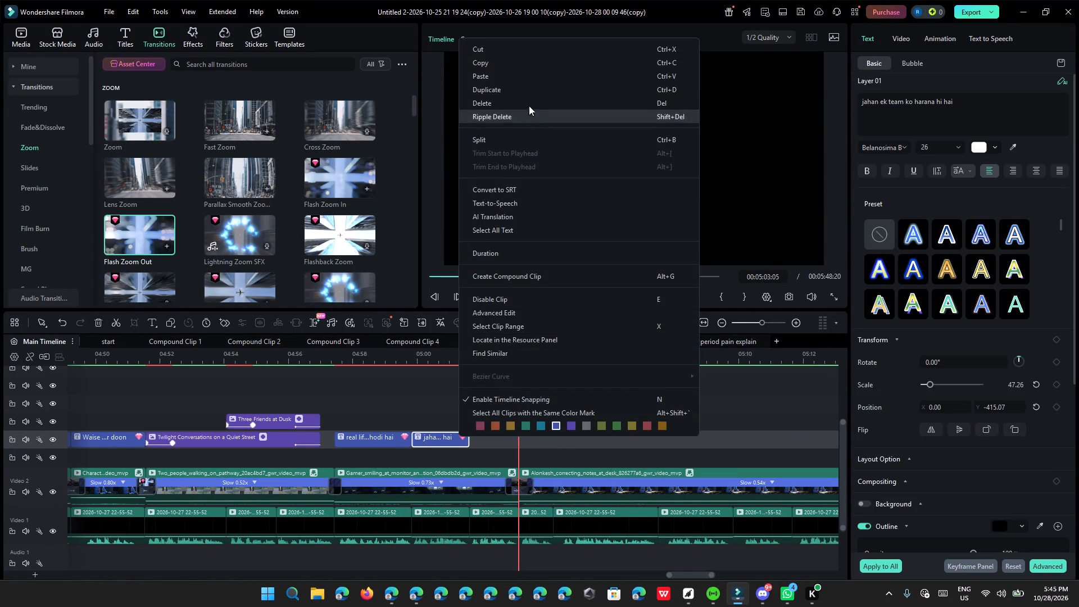
pyautogui.click(532, 92)
pyautogui.moveTo(550, 438); pyautogui.dragTo(503, 439)
pyautogui.keyDown('ctrl'); pyautogui.click(1026, 116); pyautogui.keyUp('ctrl')
pyautogui.hotkey('ctrl', 'a')
pyautogui.hotkey('ctrl', 'v')
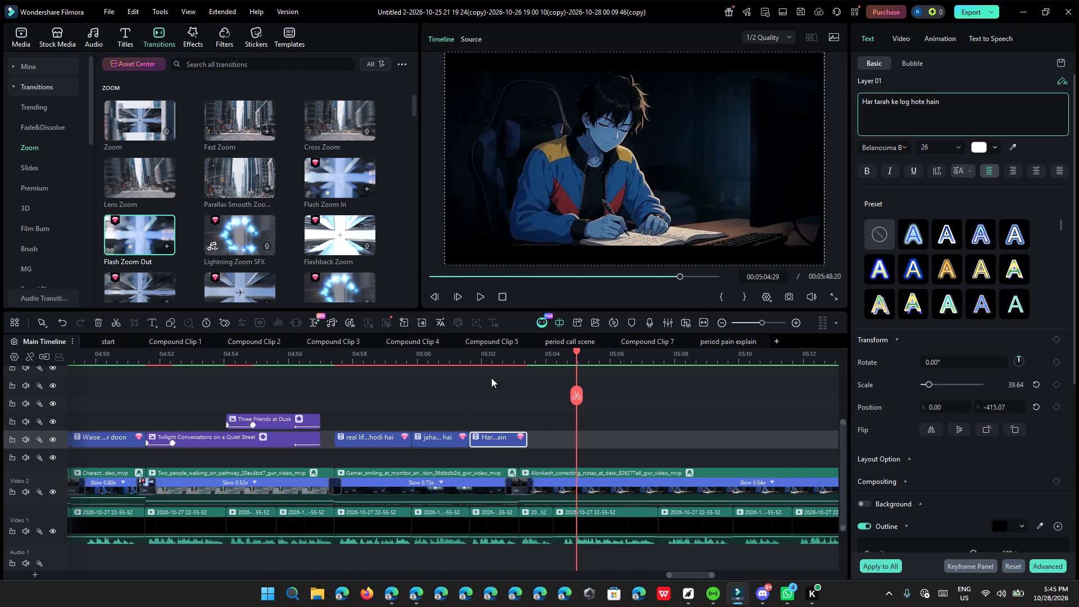
# Replay from about 00:05:00 and trim the "Har tarah ke log hote hain" caption to end at about 00:05:03:05.
pyautogui.click(420, 355)
pyautogui.click(478, 296)
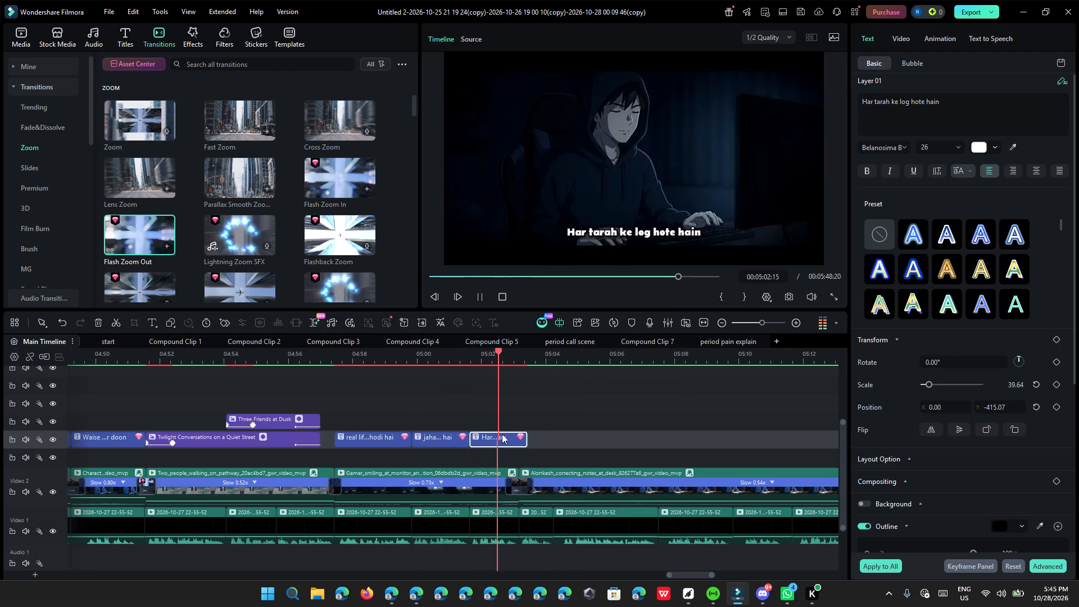
pyautogui.moveTo(524, 438); pyautogui.dragTo(517, 438)
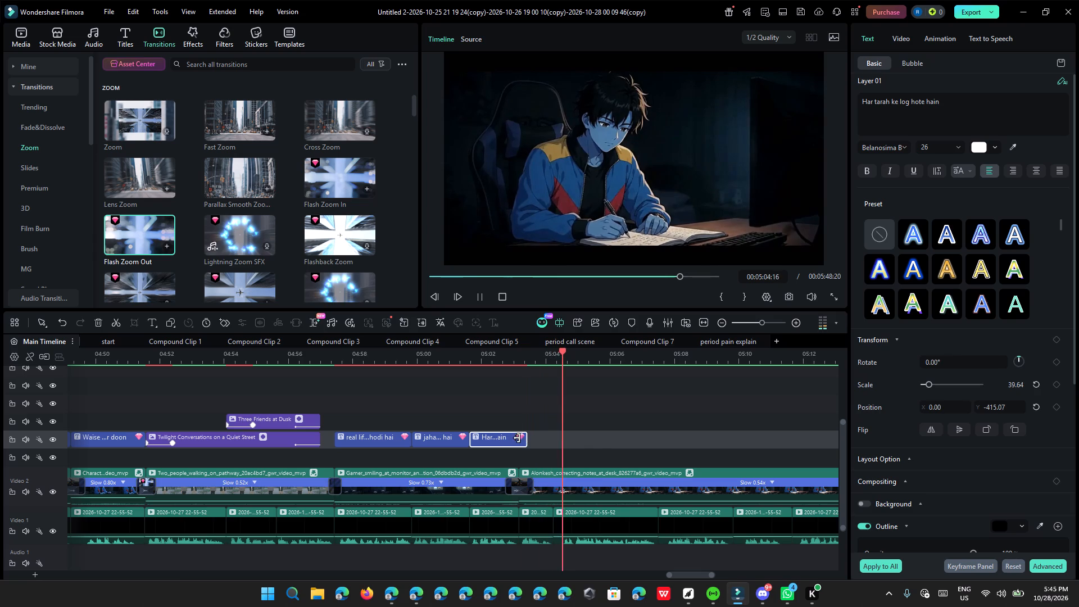
pyautogui.moveTo(517, 438); pyautogui.dragTo(513, 438)
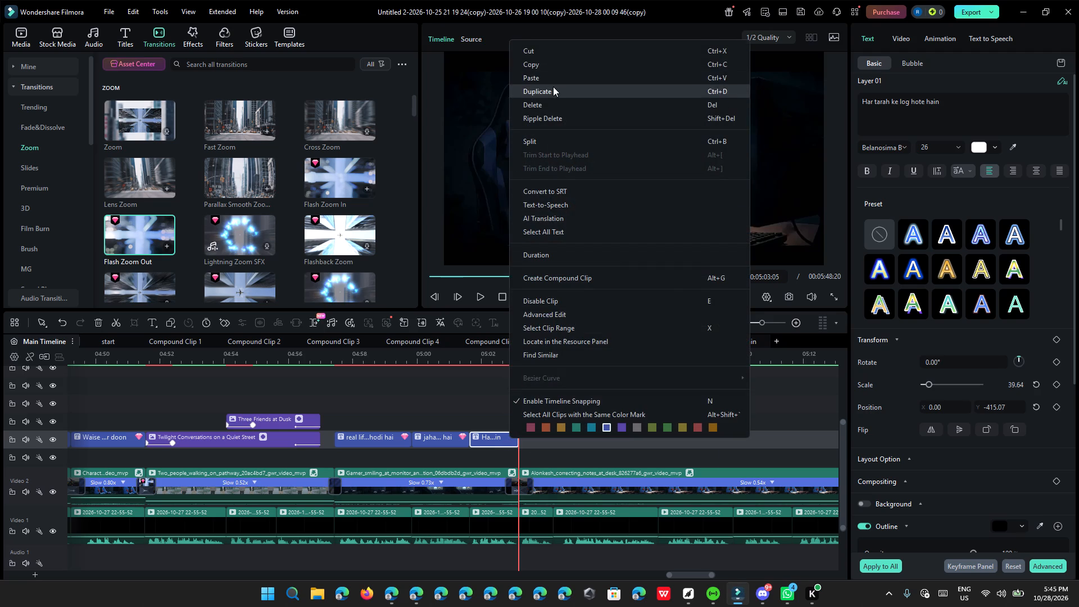
pyautogui.keyDown('ctrl'); pyautogui.click(914, 107); pyautogui.keyUp('ctrl')
pyautogui.hotkey('ctrl', 'a')
pyautogui.hotkey('ctrl', 'v')
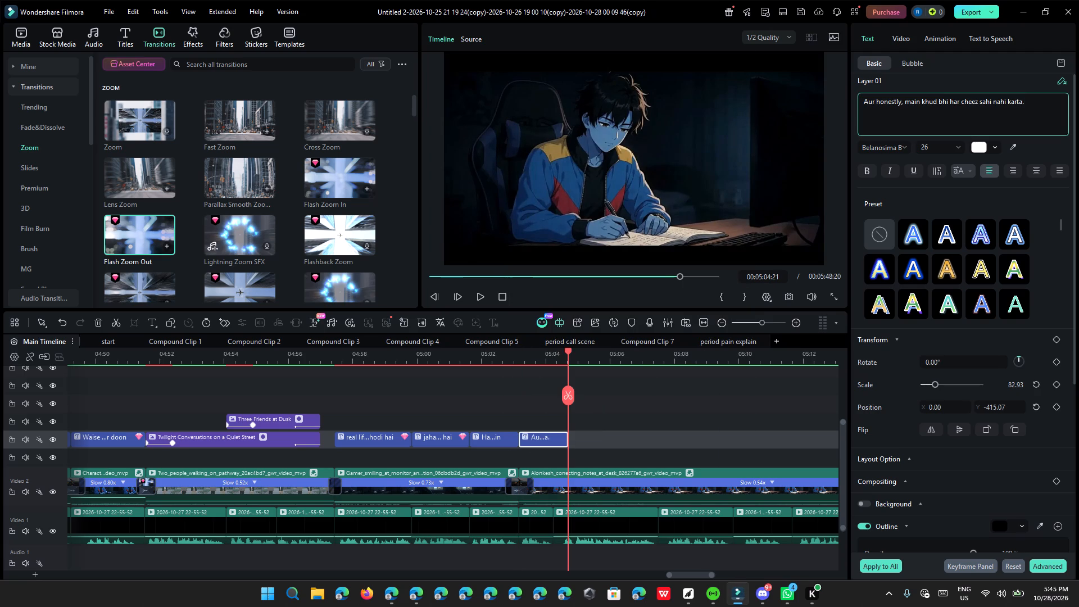
pyautogui.click(904, 102)
pyautogui.press('BackSpace')
pyautogui.press('BackSpace')
pyautogui.press('space')
# Play the new caption from about 00:05:03 and cut "main khud bhi har cheez sahi nahi karta." from its text, leaving "Aur honestly".
pyautogui.click(527, 361)
pyautogui.click(488, 291)
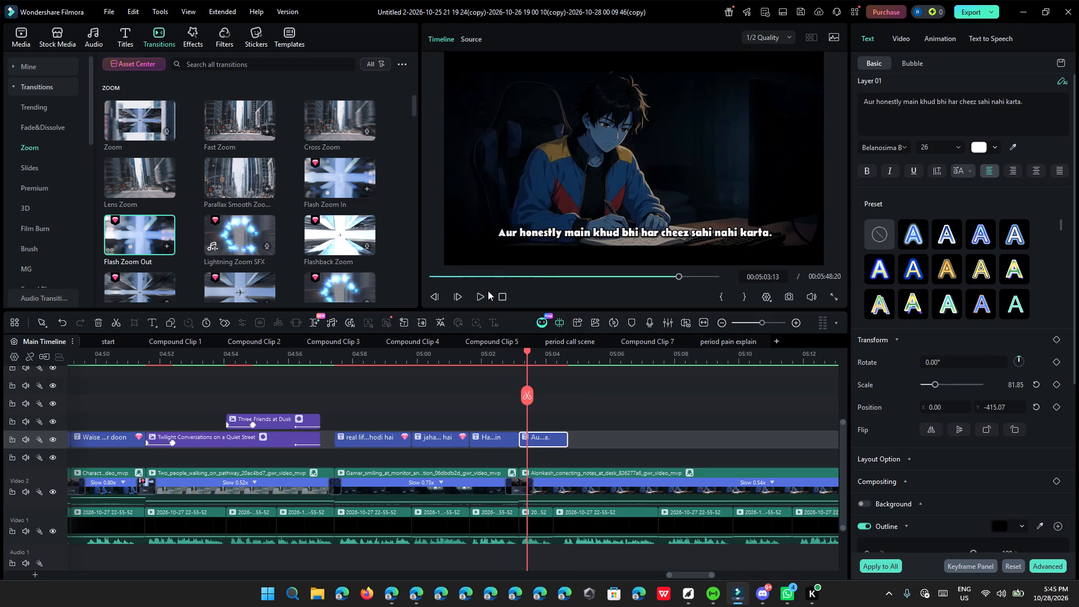
pyautogui.click(484, 291)
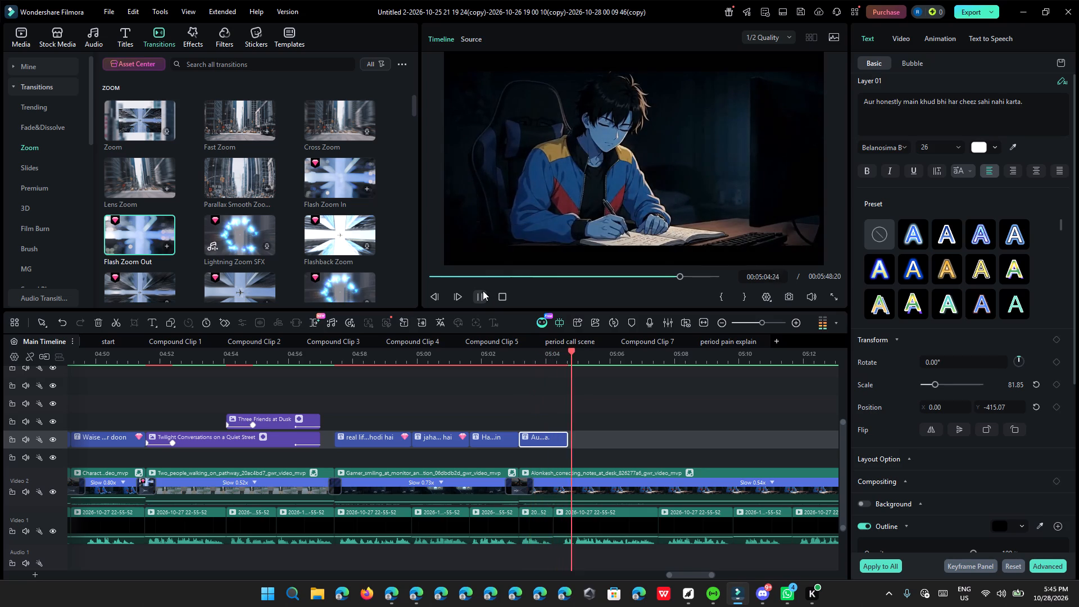
pyautogui.click(523, 356)
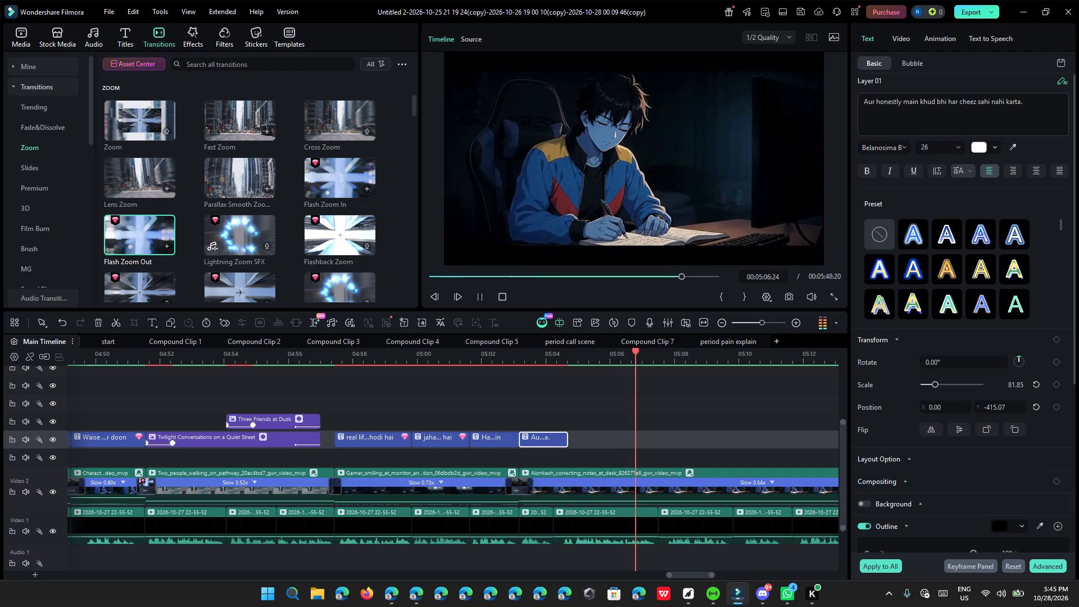
pyautogui.moveTo(1030, 104); pyautogui.dragTo(901, 104)
pyautogui.hotkey('ctrl', 'x')
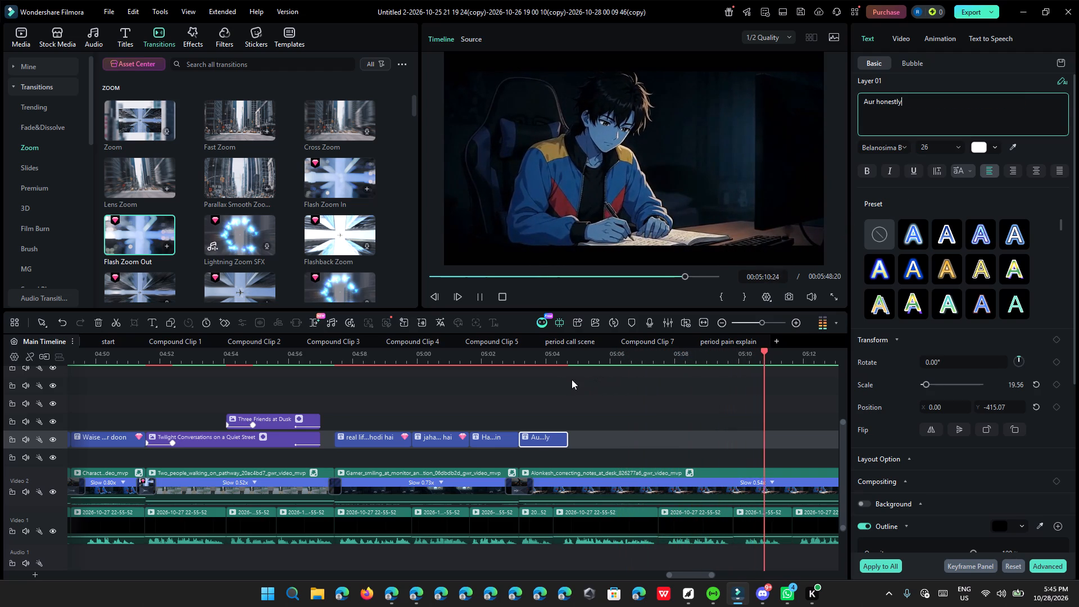
# Trim the "Aur honestly" caption to end at about 00:05:04:04 and play the narration to check the timing.
pyautogui.moveTo(565, 442); pyautogui.dragTo(547, 441)
pyautogui.click(475, 291)
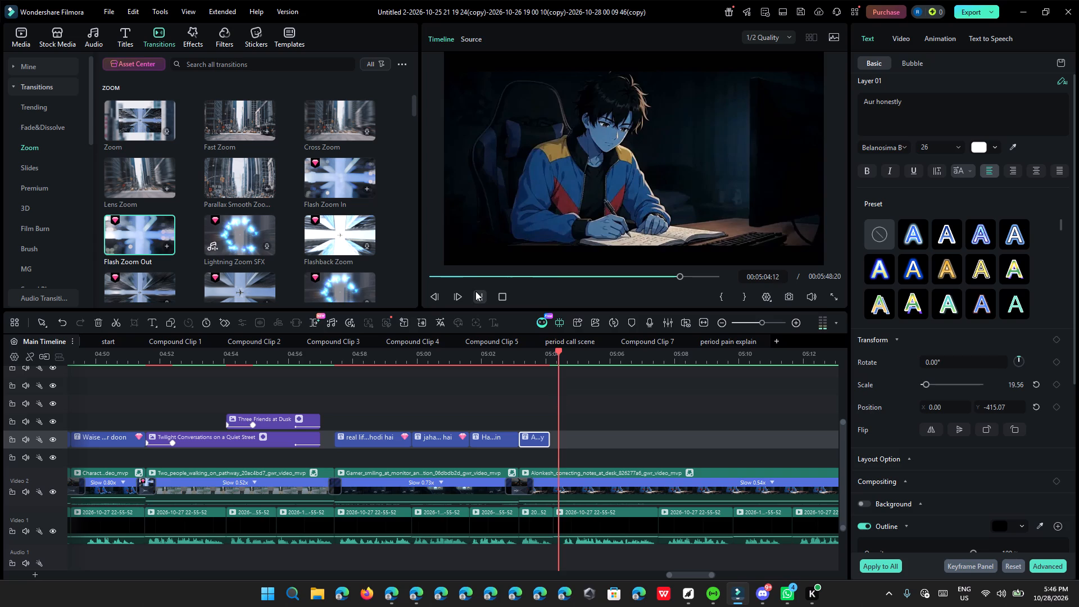
pyautogui.click(475, 291)
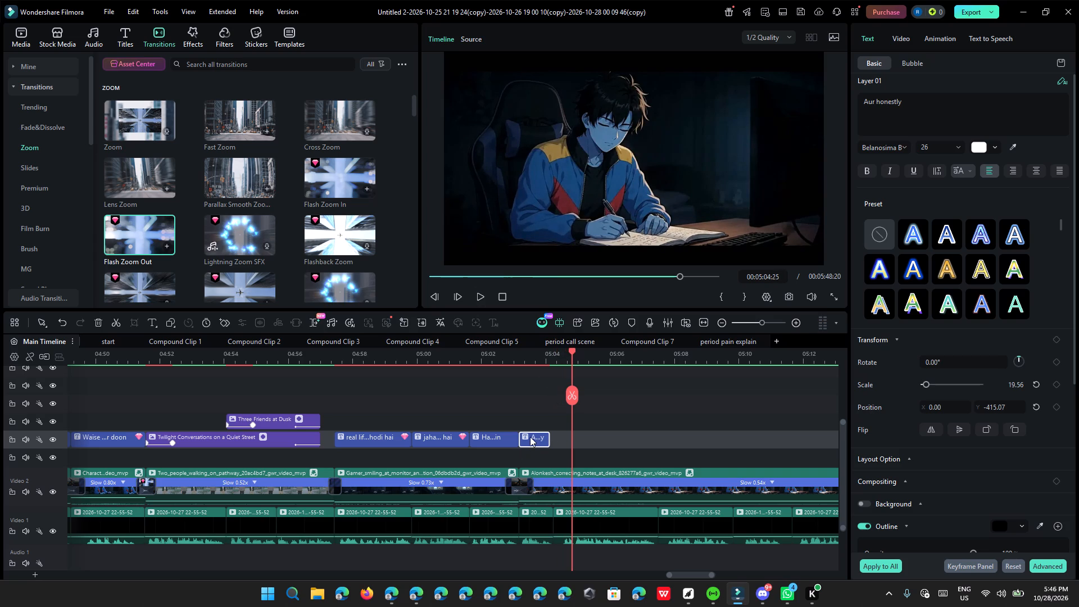
# Duplicate the "Aur honestly" caption, change the copy's text to "main khud bhi har cheez sahi nahi karta.", and place it directly after the original.
pyautogui.rightClick(531, 436)
pyautogui.click(615, 94)
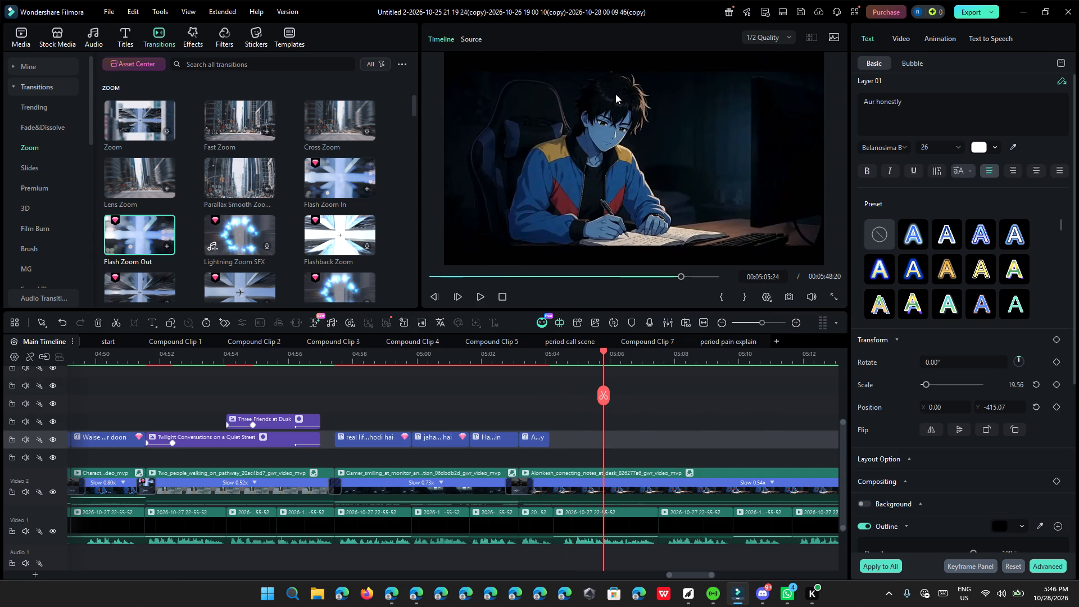
pyautogui.keyDown('ctrl'); pyautogui.click(872, 100); pyautogui.keyUp('ctrl')
pyautogui.hotkey('ctrl', 'a')
pyautogui.hotkey('ctrl', 'v')
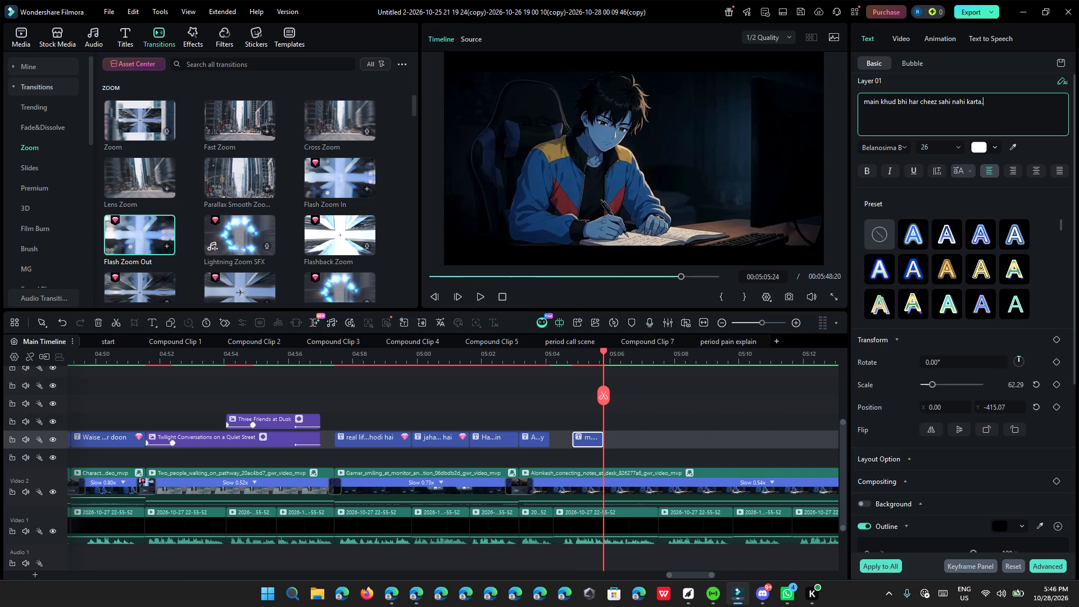
pyautogui.click(864, 101)
pyautogui.press('BackSpace')
pyautogui.press('BackSpace')
pyautogui.moveTo(586, 442); pyautogui.dragTo(564, 440)
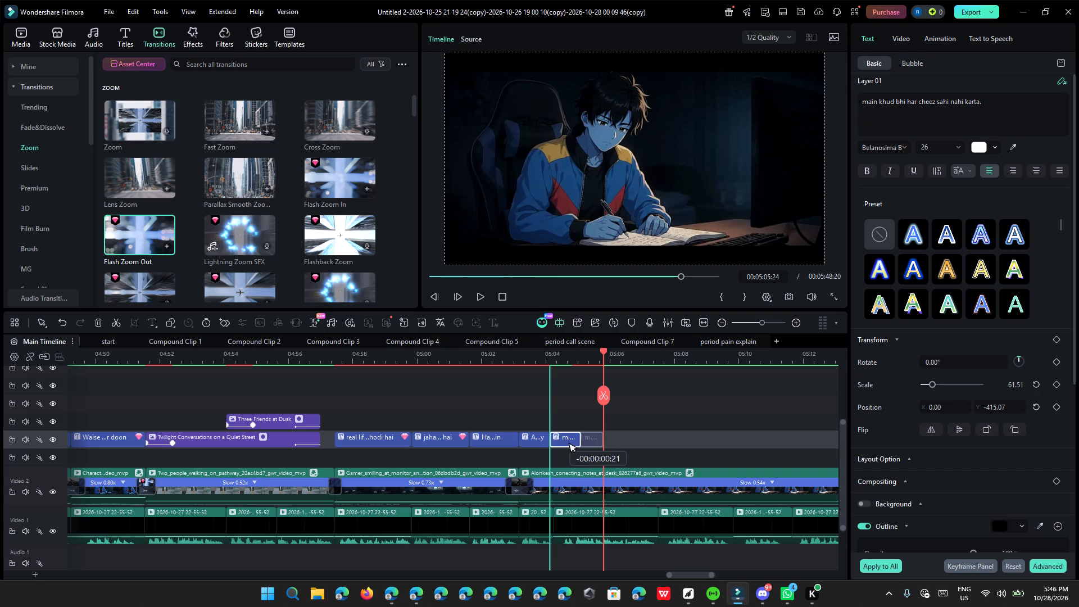
pyautogui.moveTo(564, 440); pyautogui.dragTo(560, 438)
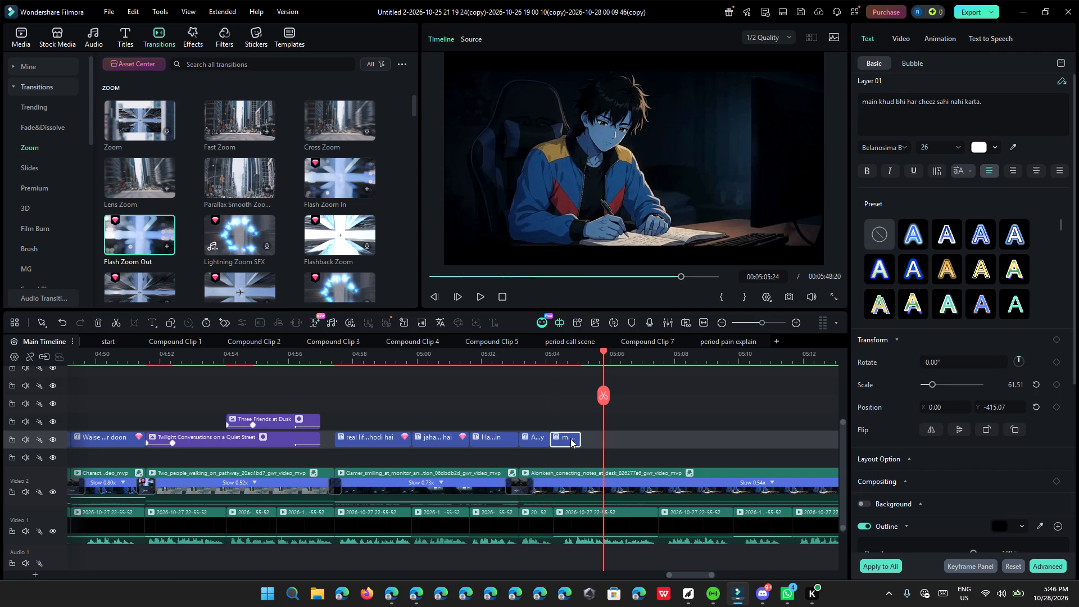
# Extend the "main khud bhi har cheez sahi nahi karta." caption to about 00:05:07:15 and play it back.
pyautogui.moveTo(580, 438); pyautogui.dragTo(659, 469)
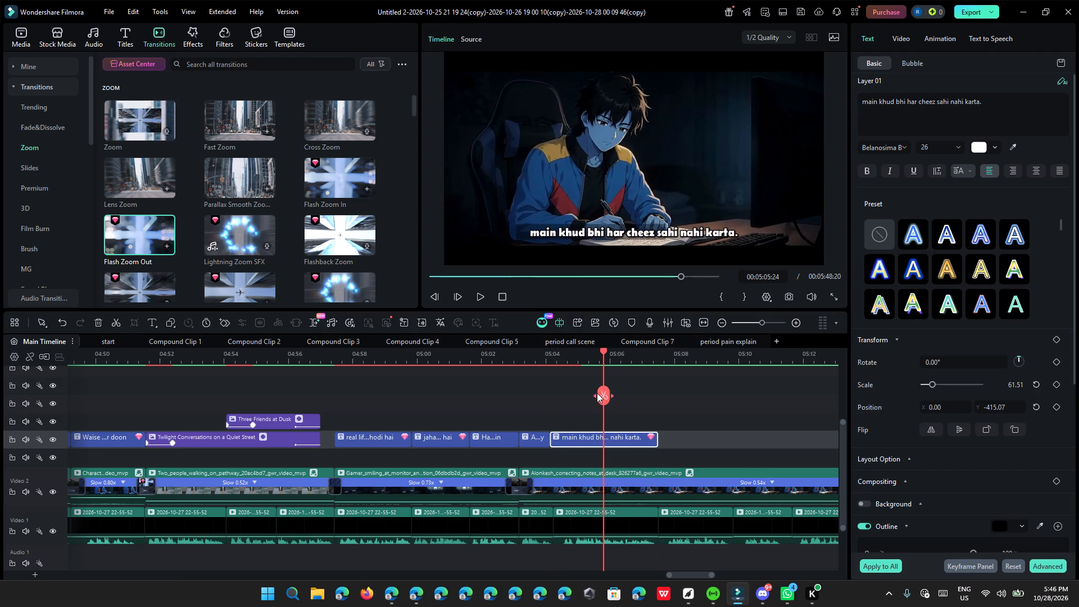
pyautogui.moveTo(563, 355); pyautogui.dragTo(555, 355)
pyautogui.click(480, 298)
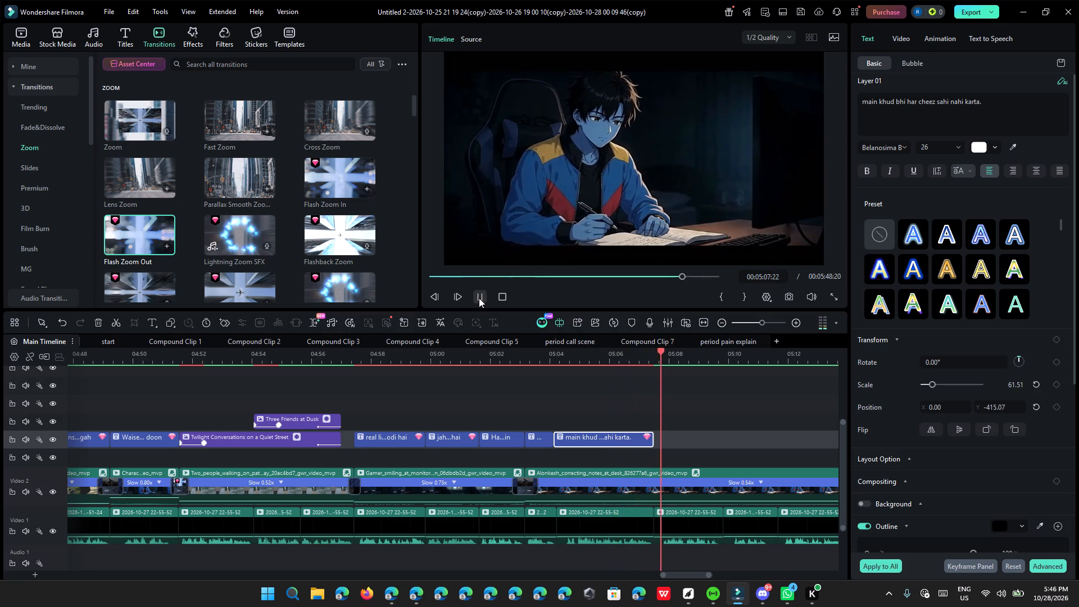
pyautogui.click(479, 298)
# Remove the full stop from the end of the "main khud bhi har cheez sahi nahi karta." caption.
pyautogui.click(1051, 95)
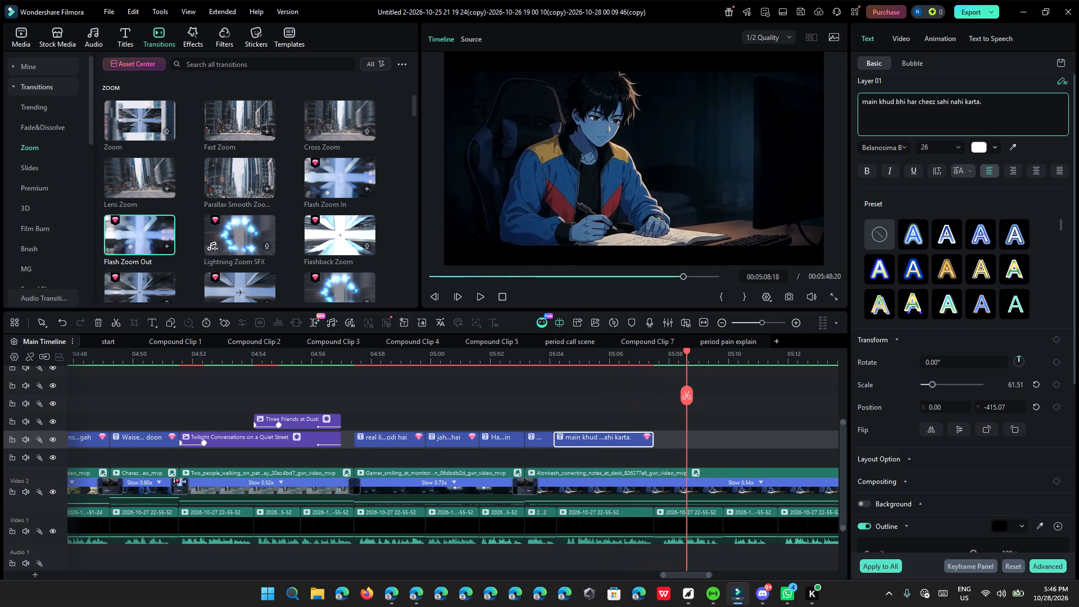
pyautogui.click(1036, 102)
pyautogui.press('BackSpace')
pyautogui.click(1019, 112)
pyautogui.click(1004, 117)
pyautogui.click(925, 99)
pyautogui.click(879, 131)
pyautogui.click(879, 123)
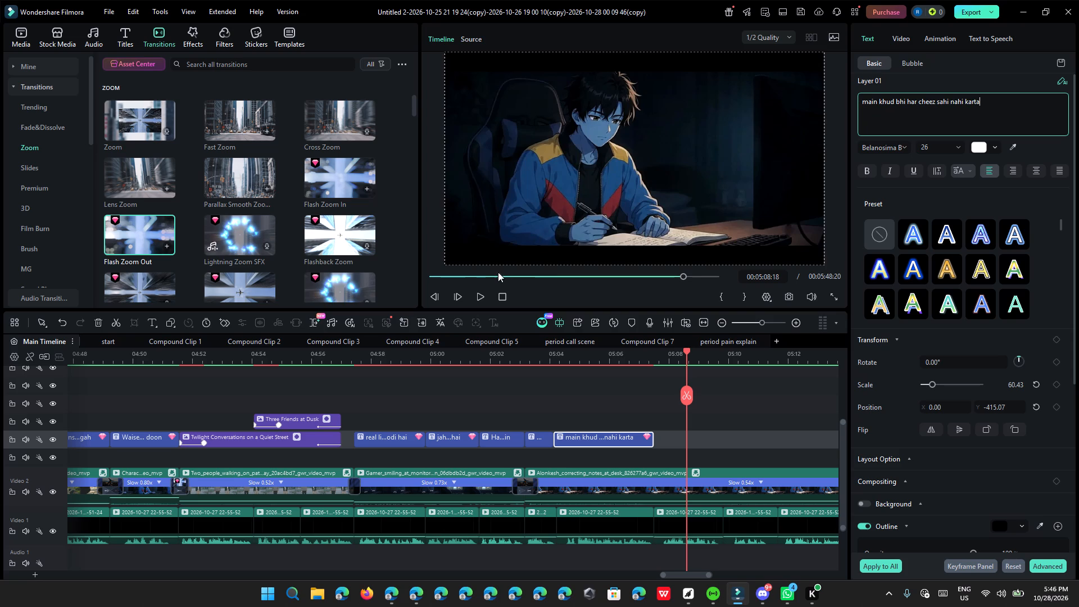
# Replay the gaming and note-writing scenes from about 00:04:57 to 00:05:09 to check the captions against the narration.
pyautogui.click(348, 361)
pyautogui.click(483, 300)
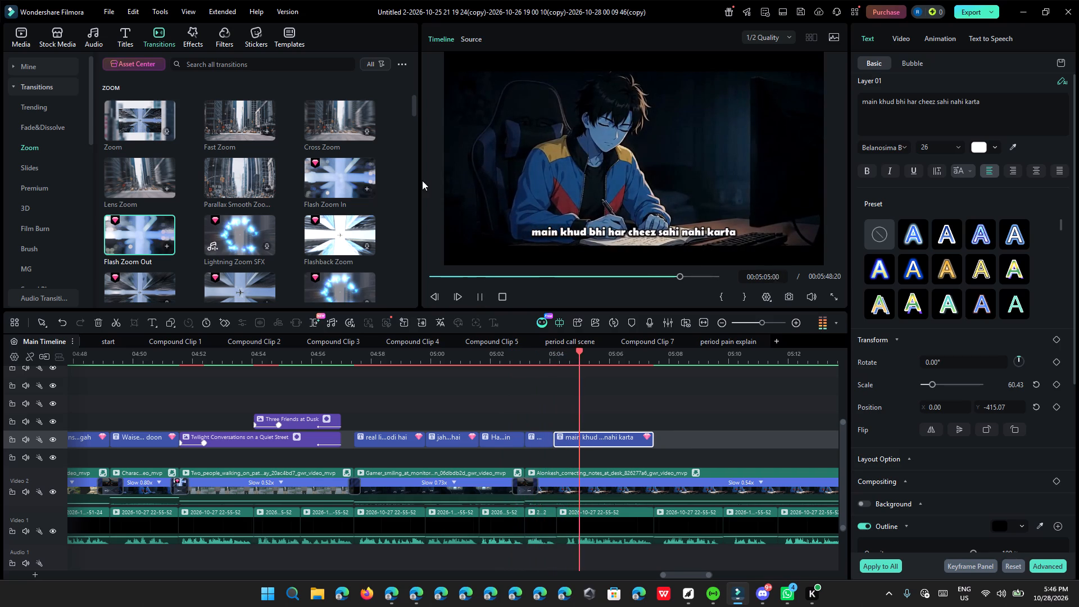
pyautogui.click(483, 298)
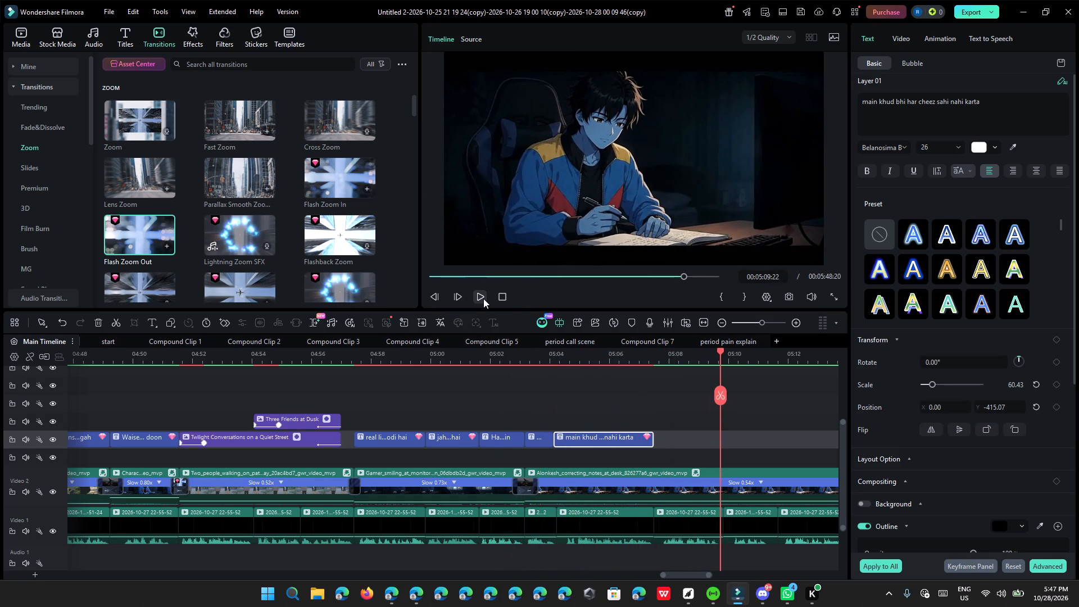
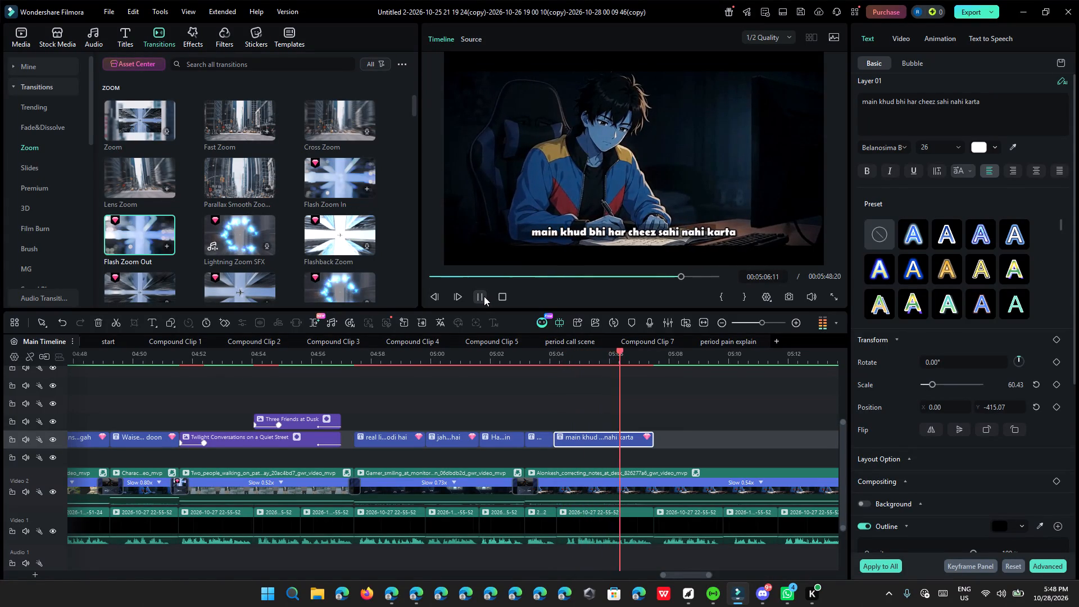
# Replay the note-writing scene from about 00:05:03:23 to check the "main khud bhi har cheez sahi nahi karta" caption against the narration.
pyautogui.click(484, 296)
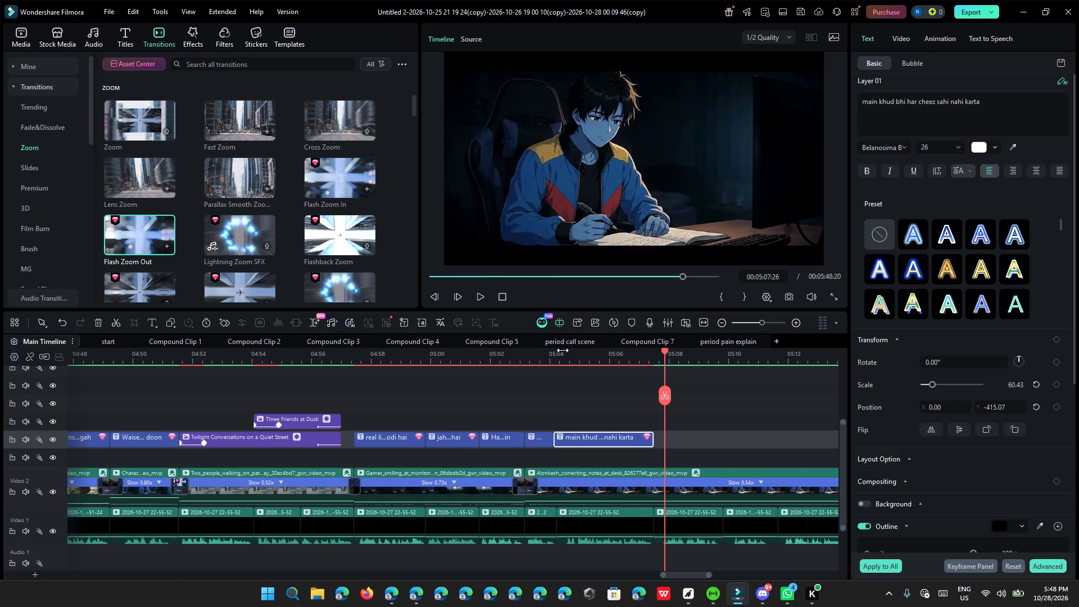
pyautogui.click(542, 361)
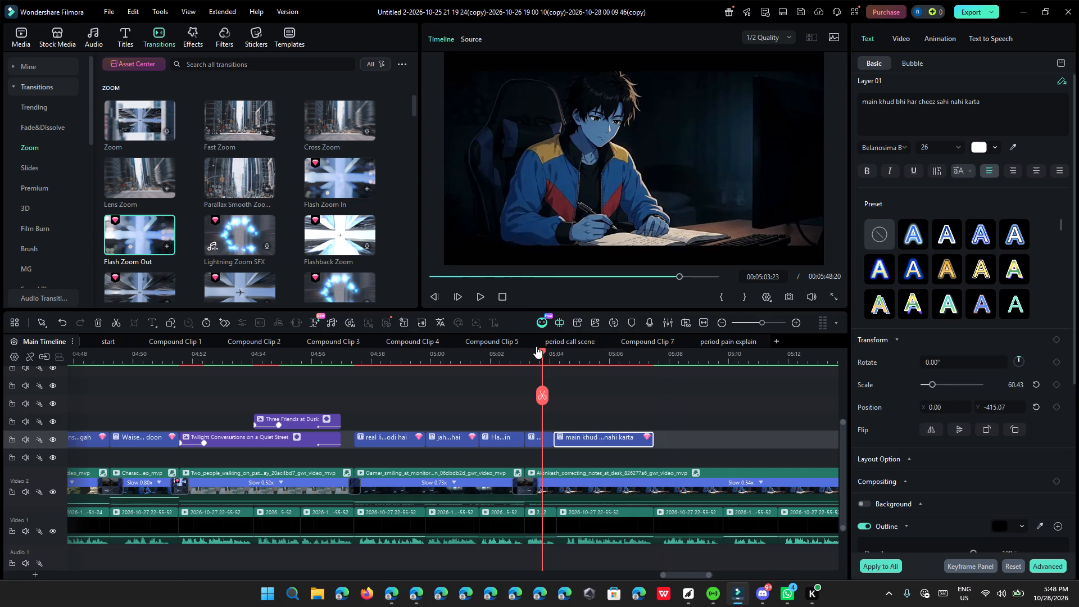
pyautogui.click(480, 299)
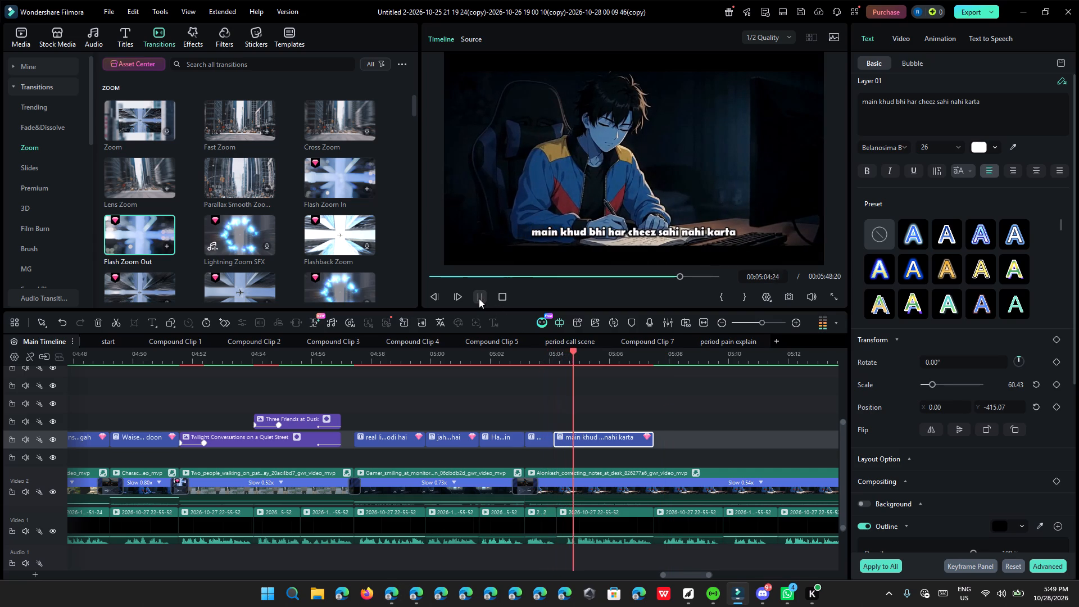